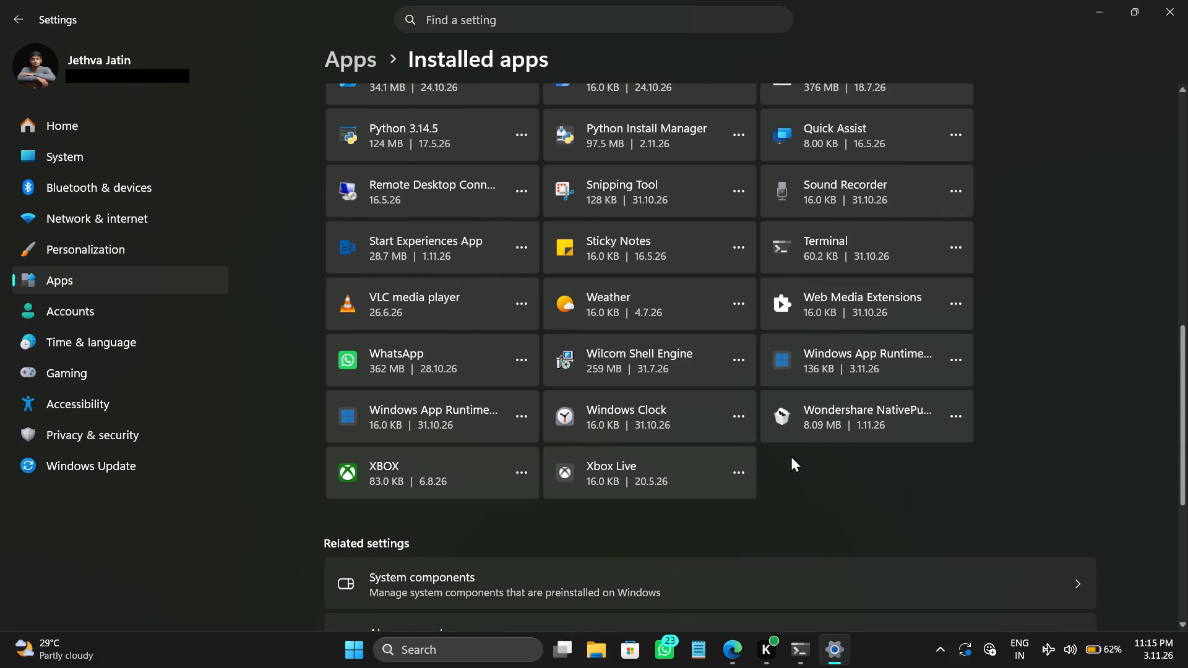
Look through the whole list of installed apps and the related settings below it.
scroll(791, 455, down, 1)
scroll(791, 455, up, 3)
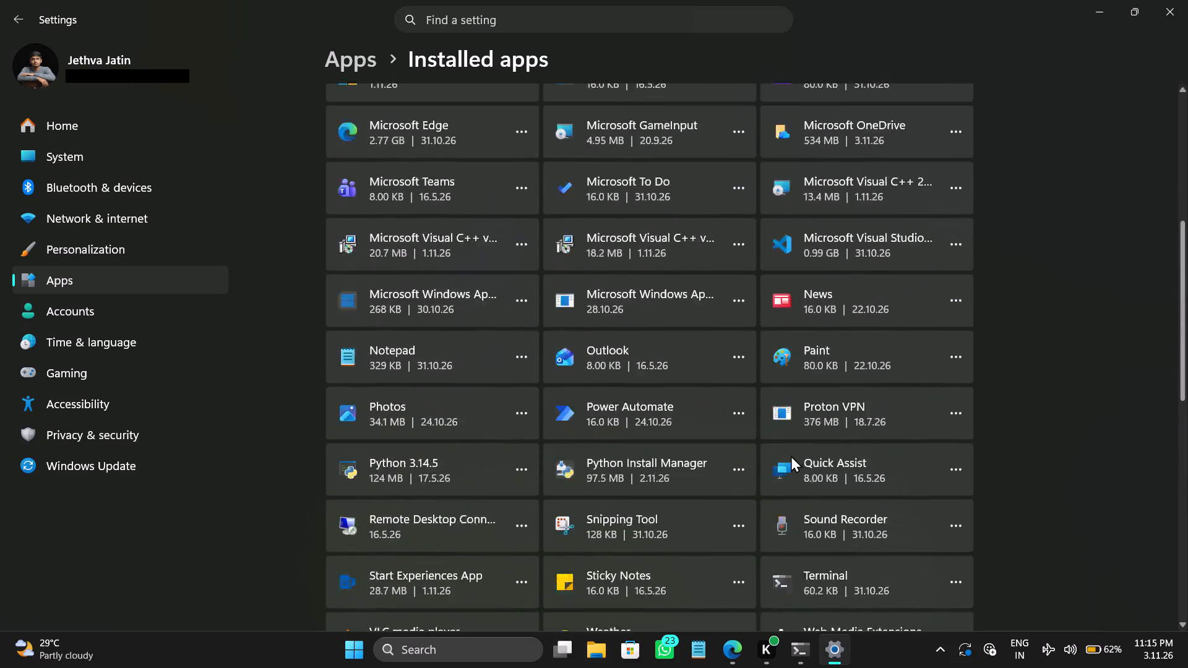
scroll(791, 455, up, 5)
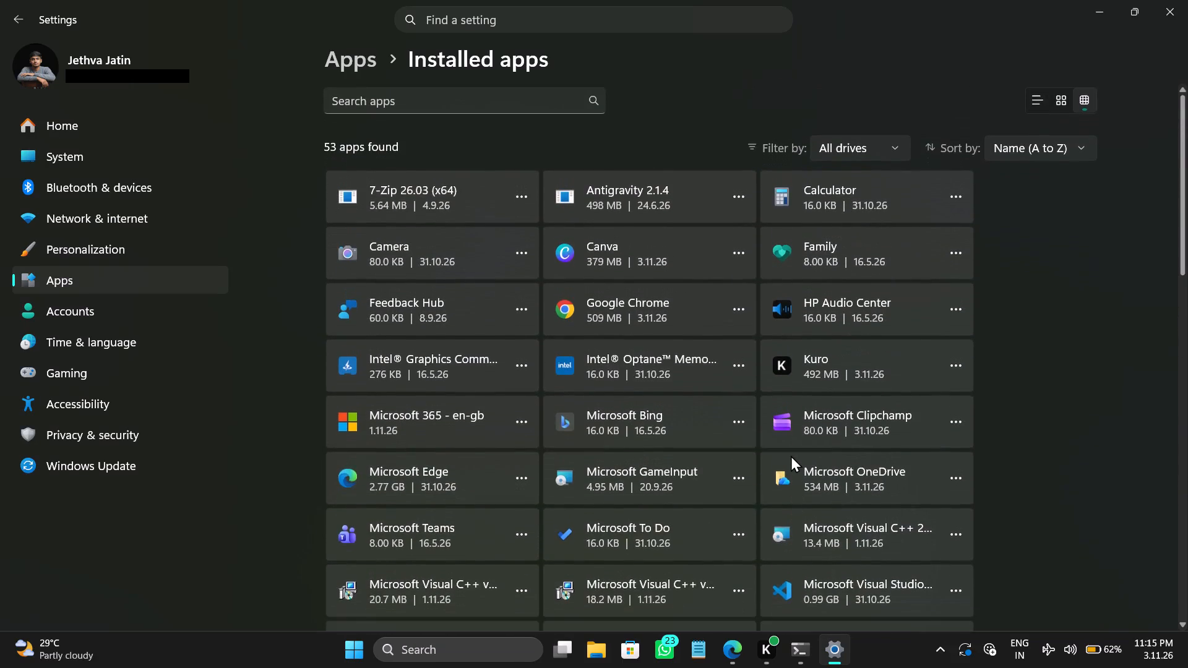
scroll(791, 455, up, 3)
scroll(791, 455, down, 3)
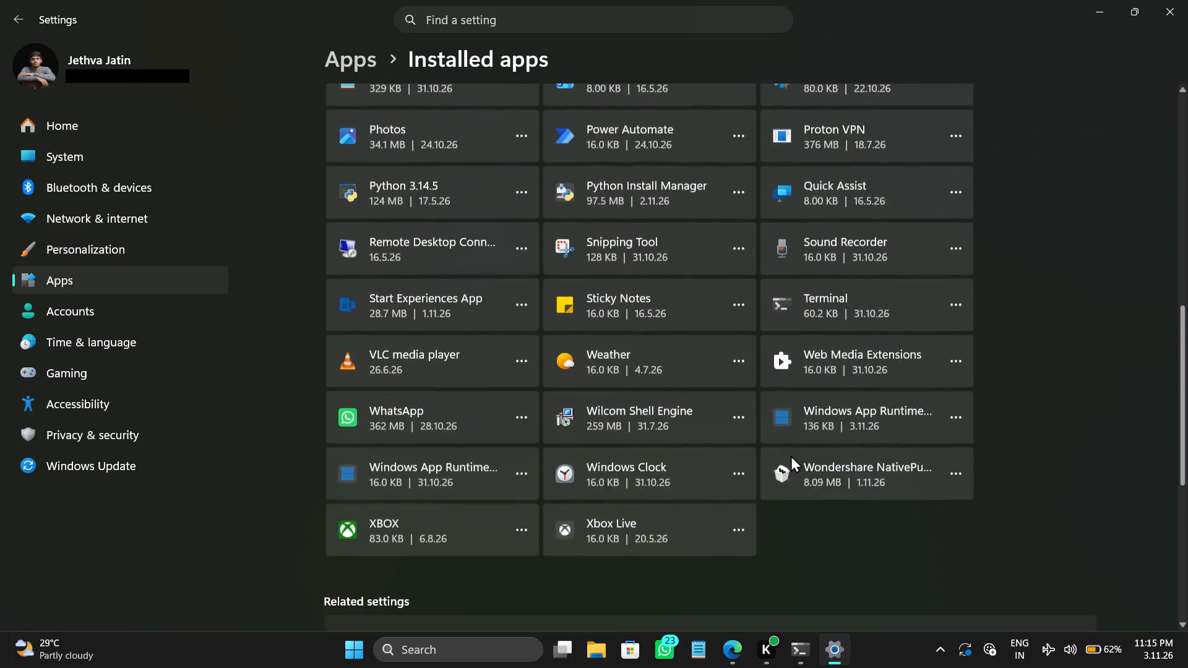
scroll(791, 455, down, 1)
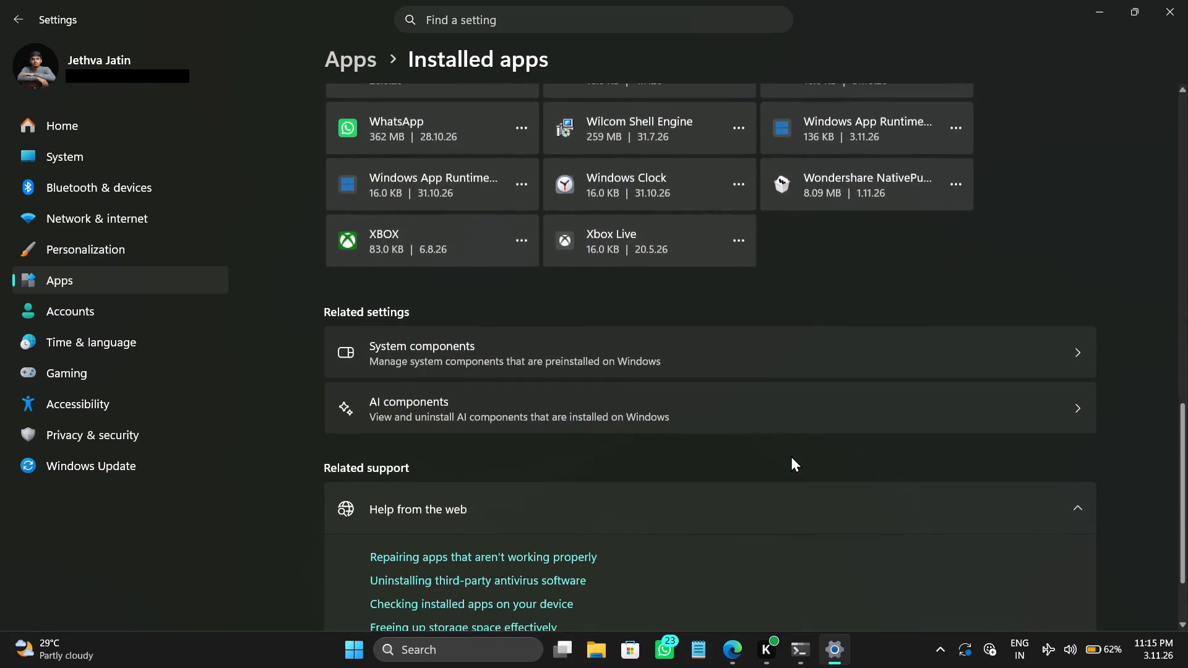
scroll(791, 455, down, 3)
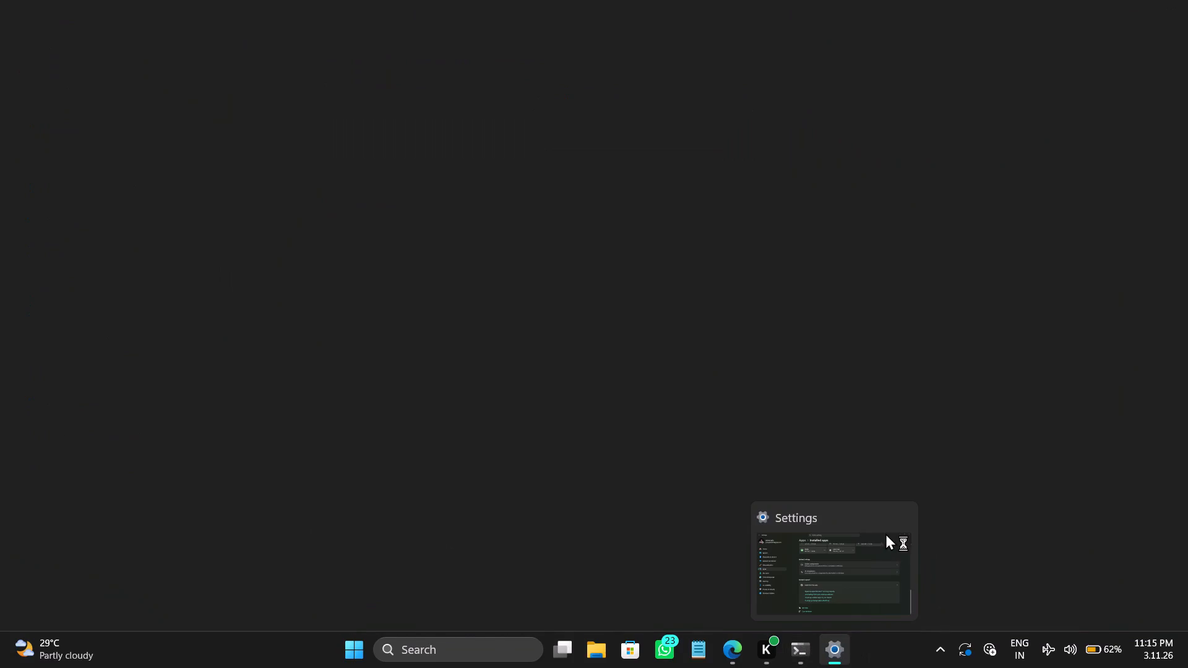
Close the Settings window and the untitled Google Chrome window.
click(895, 522)
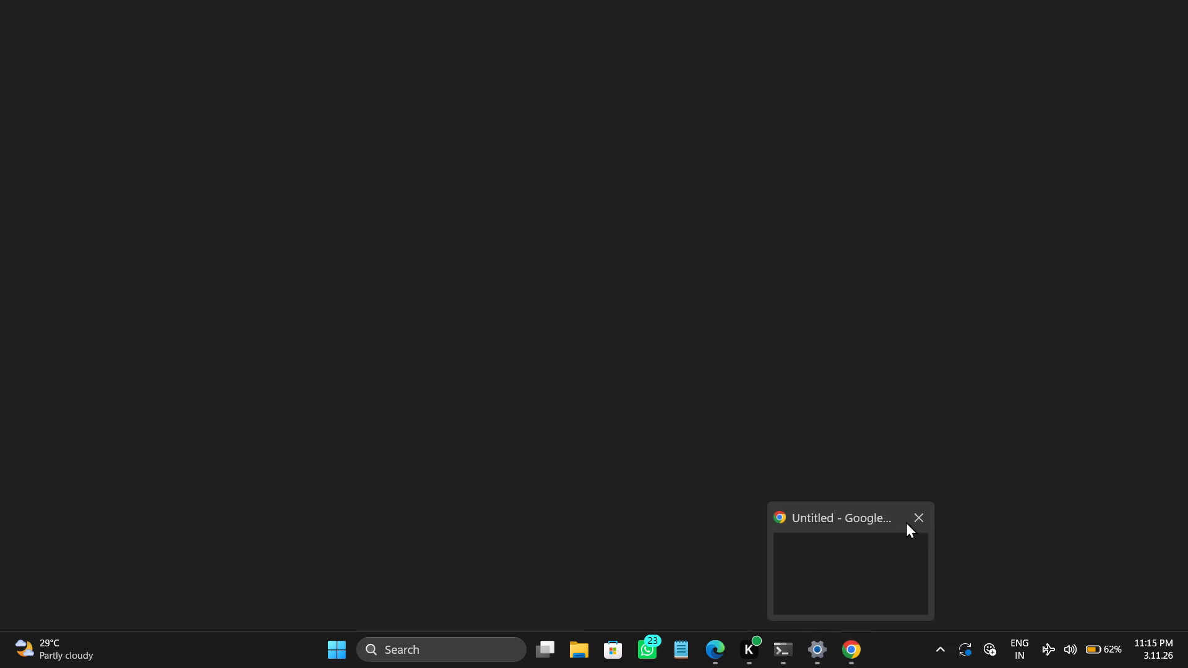
click(916, 510)
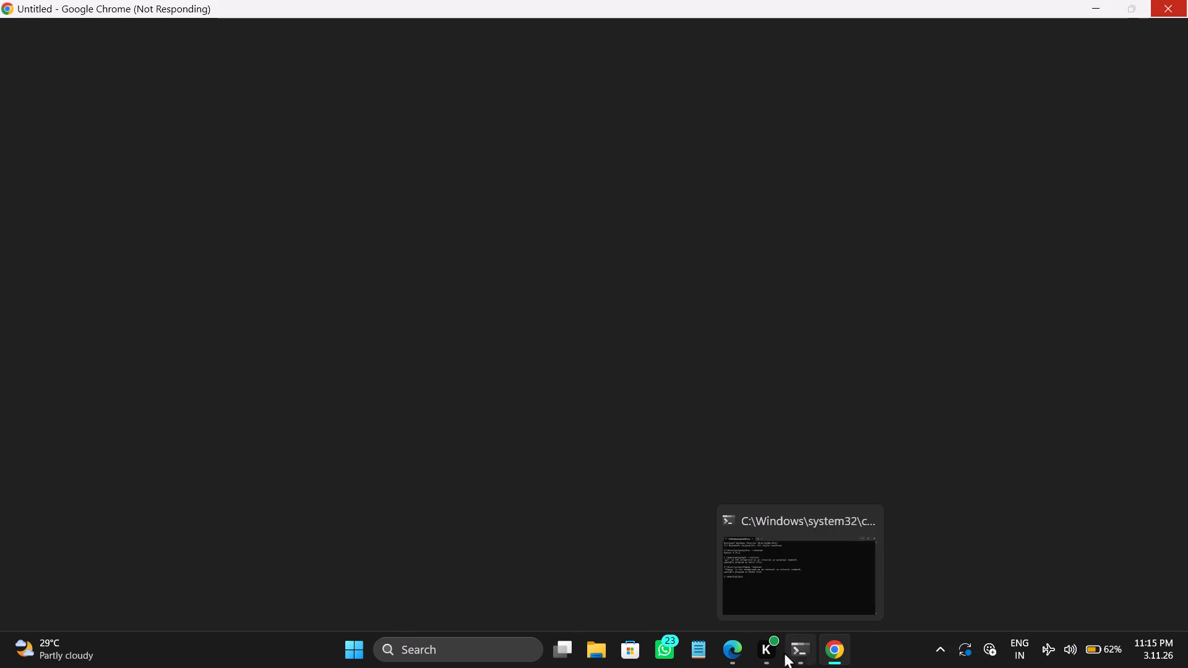
click(741, 655)
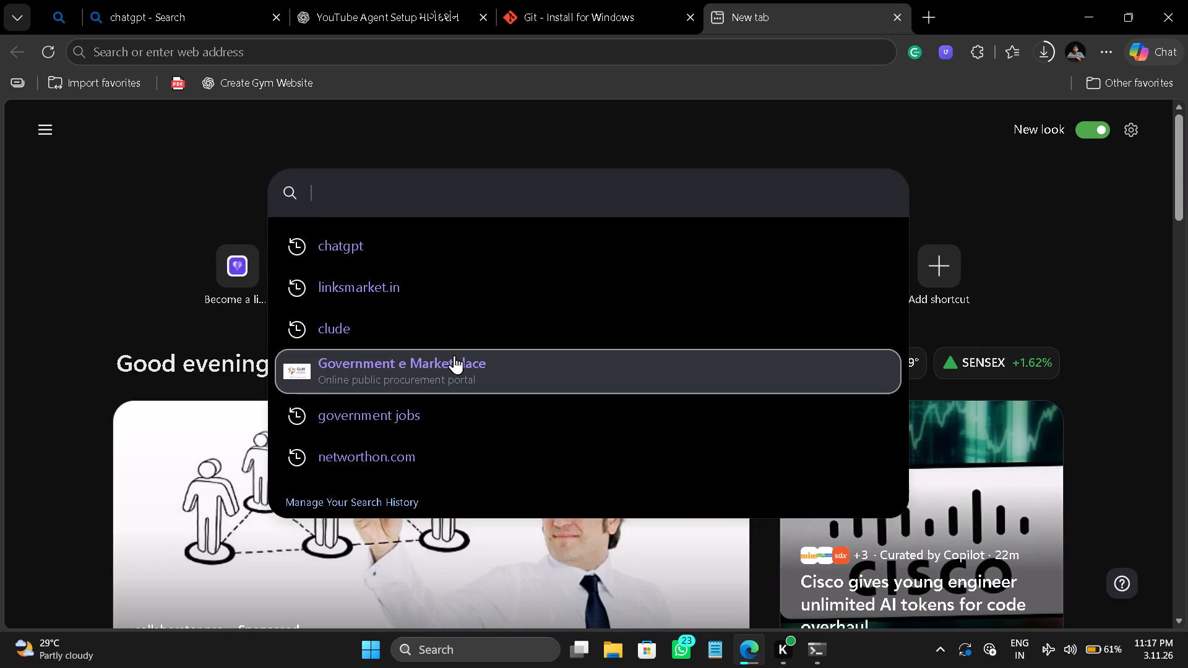
text(you)
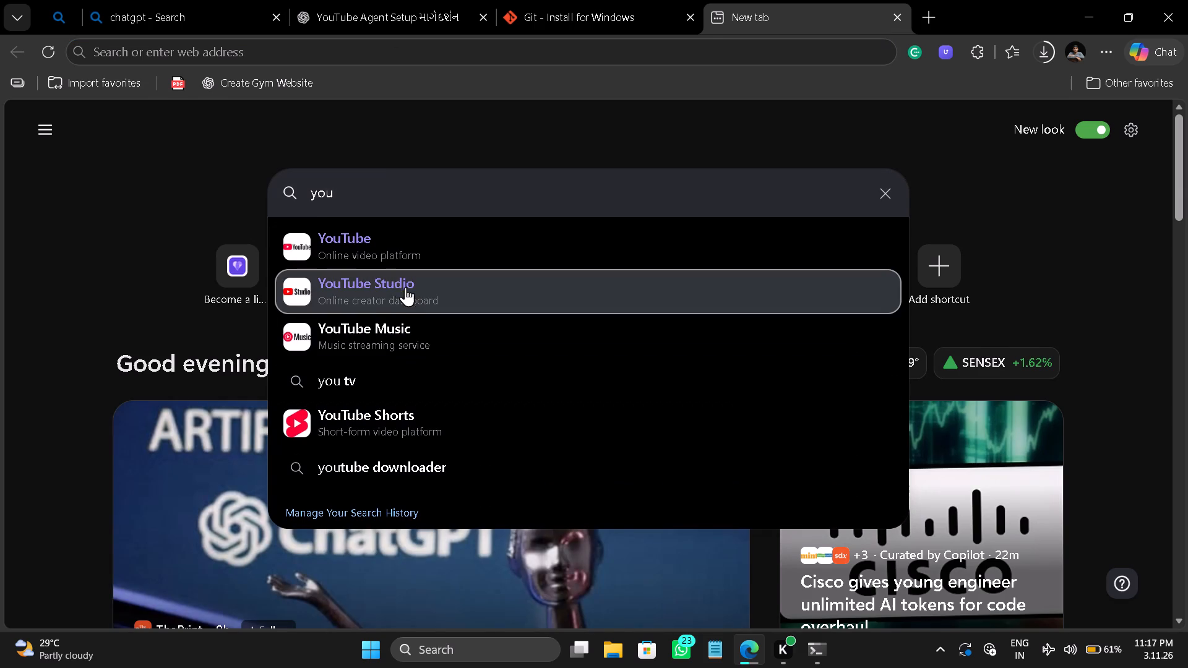
click(399, 285)
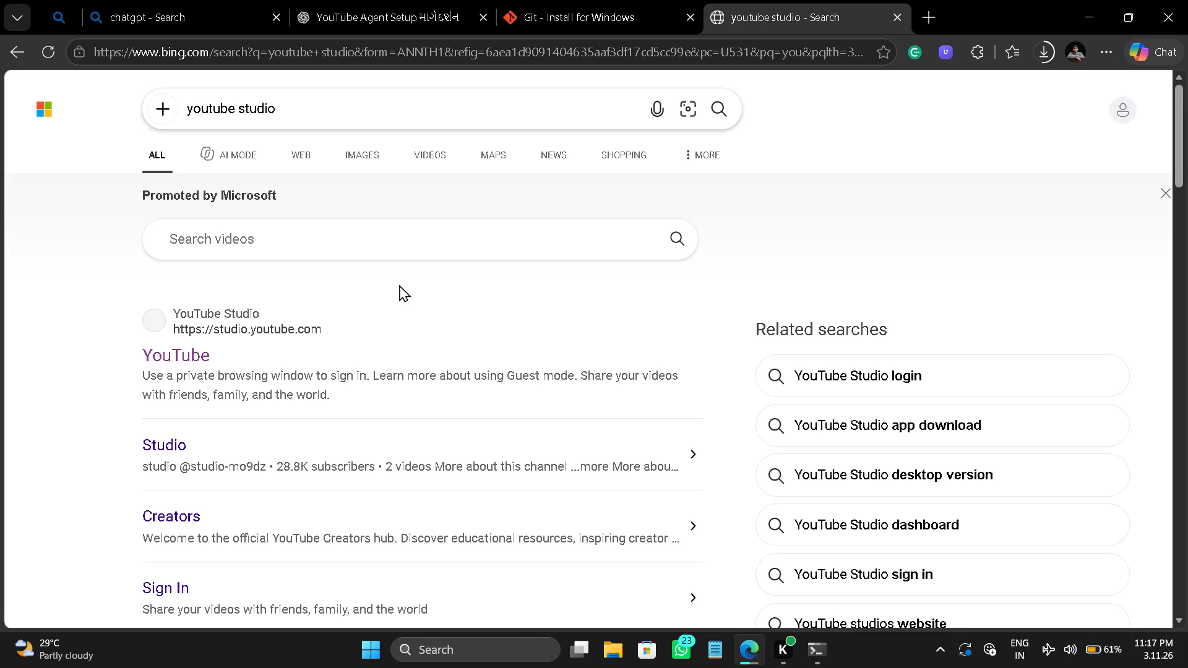
click(186, 348)
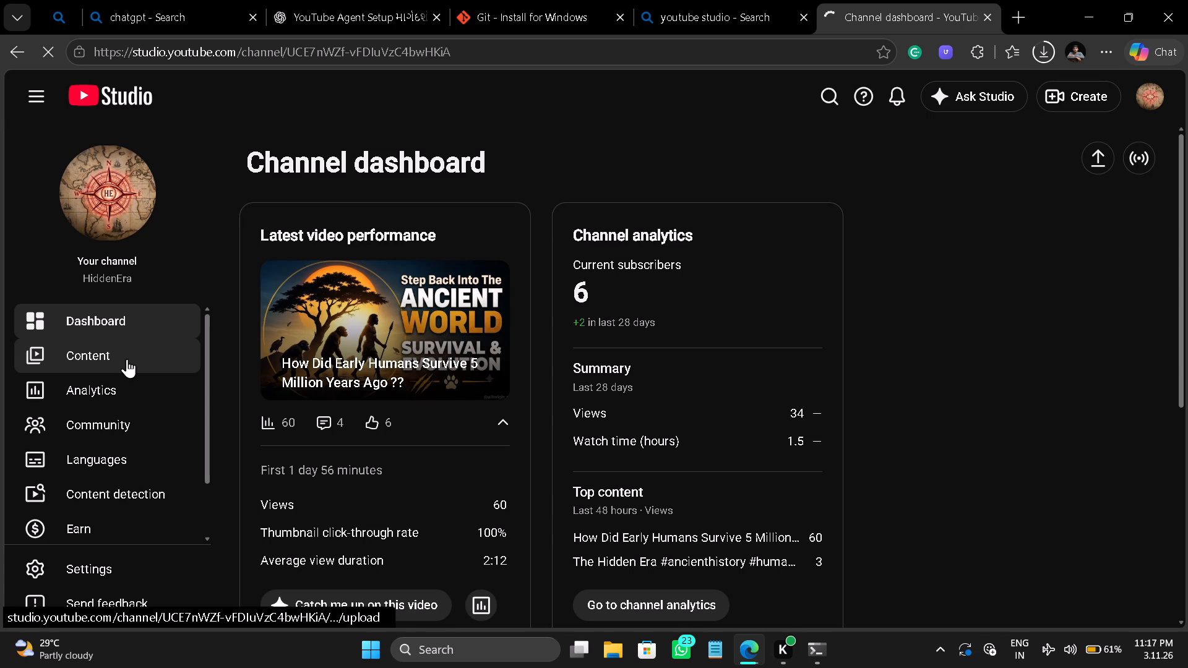
Check the details of the published video "How Did Early Humans Survive 5 Million Years Ago ??" and return to the channel content.
click(87, 365)
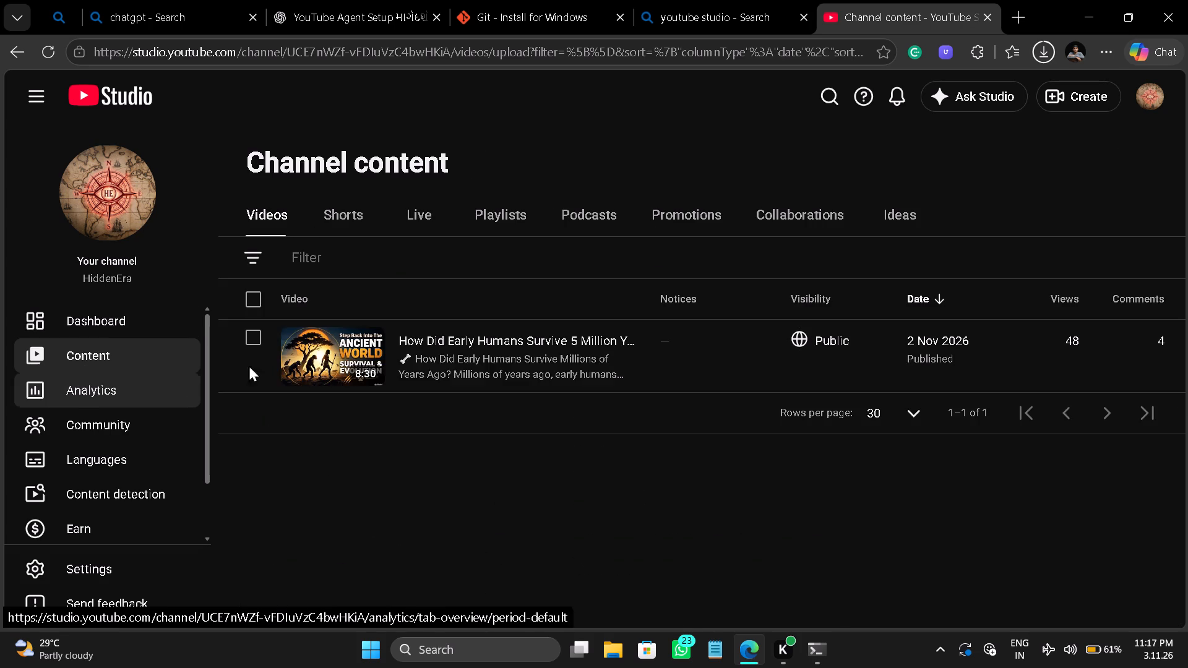
click(415, 374)
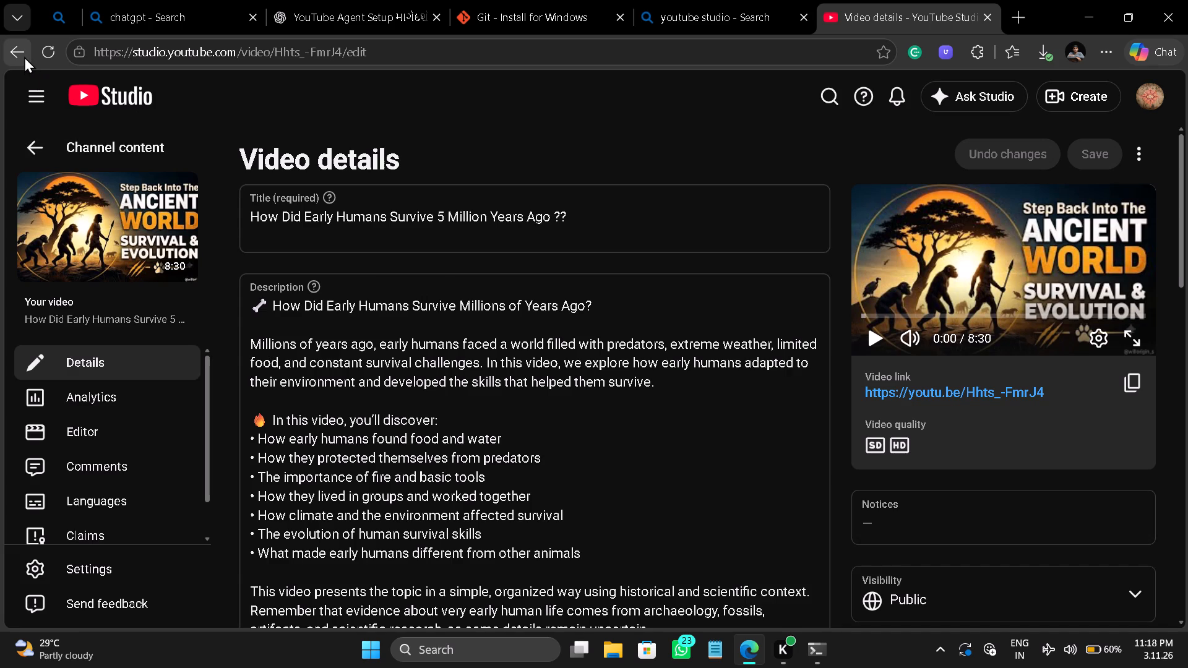
click(24, 56)
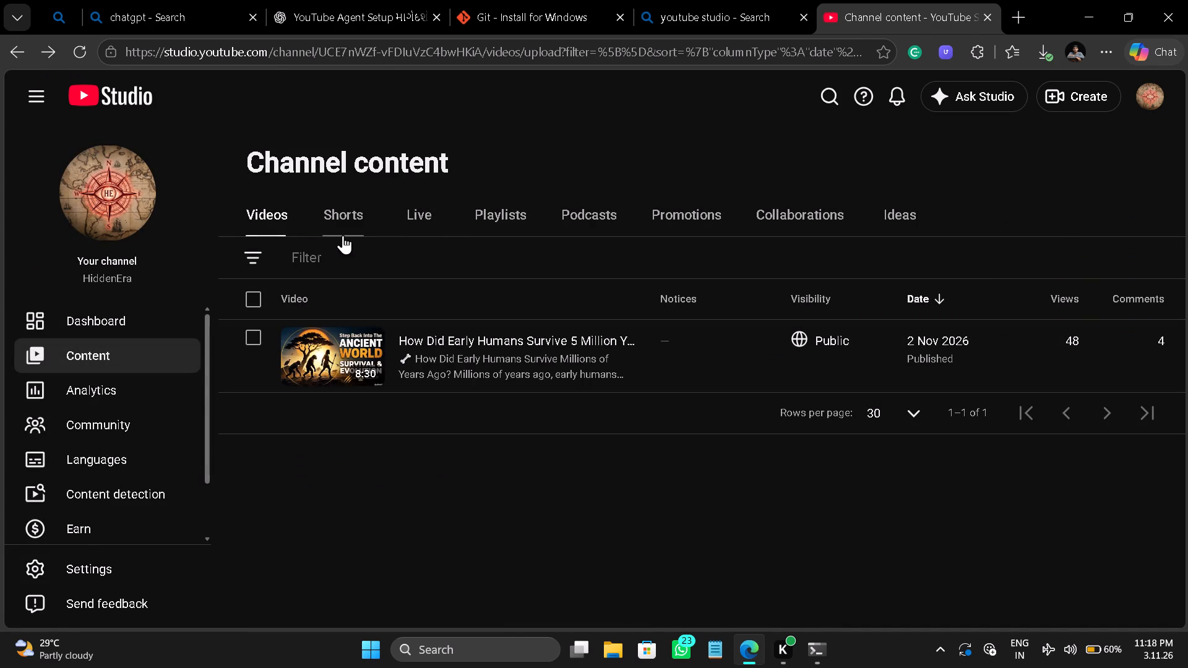
List the channel's Shorts and examine the bulk edit options available for the "The Hidden Era" Short.
click(343, 231)
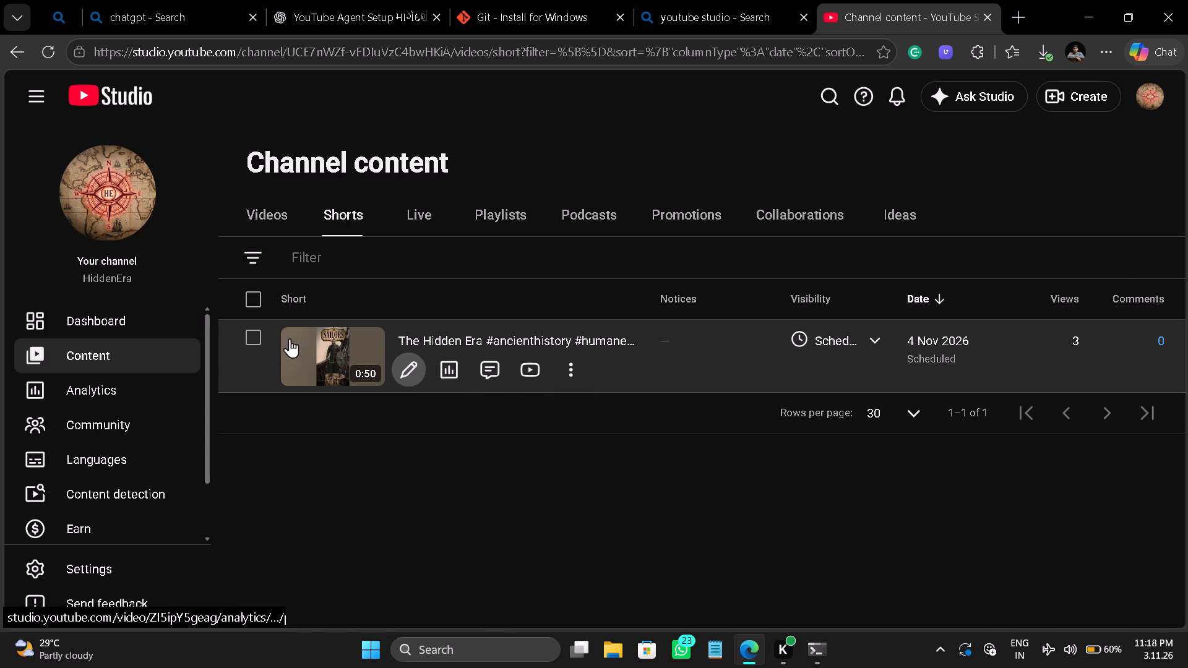
click(255, 337)
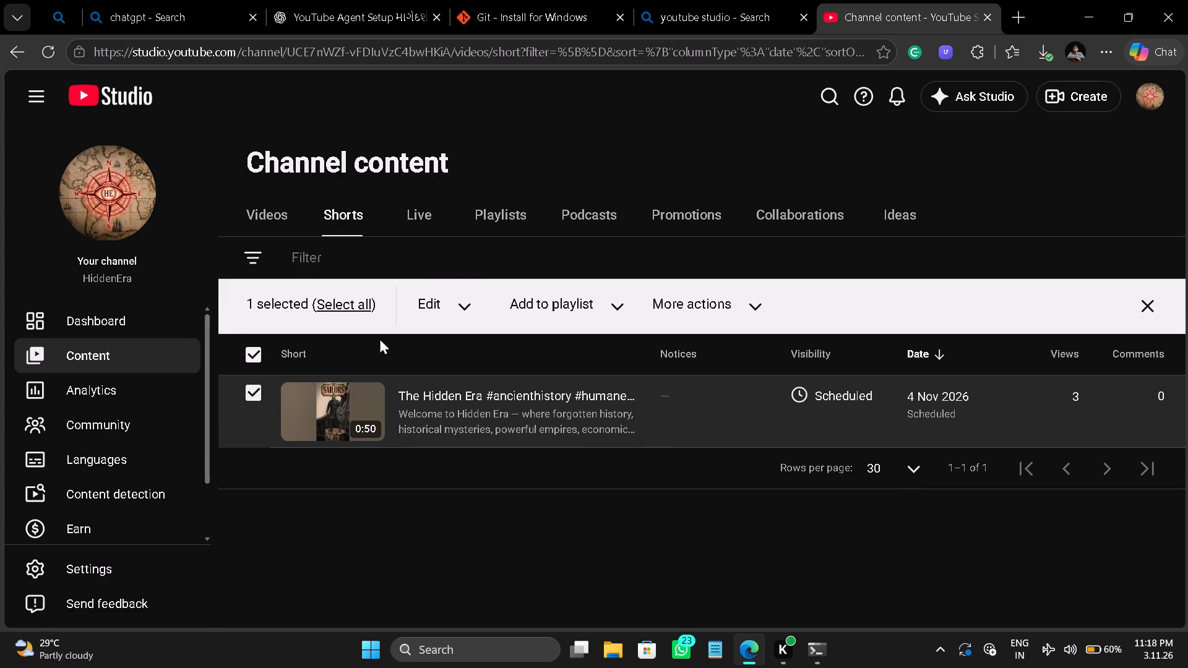
click(448, 306)
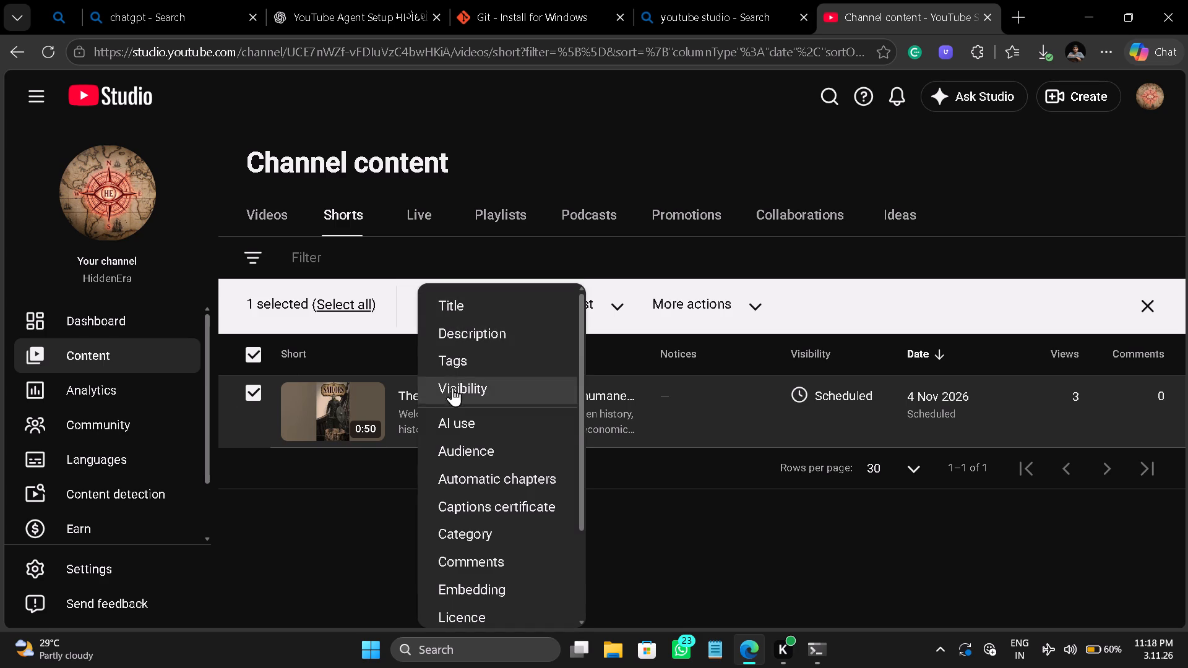
scroll(473, 476, down, 2)
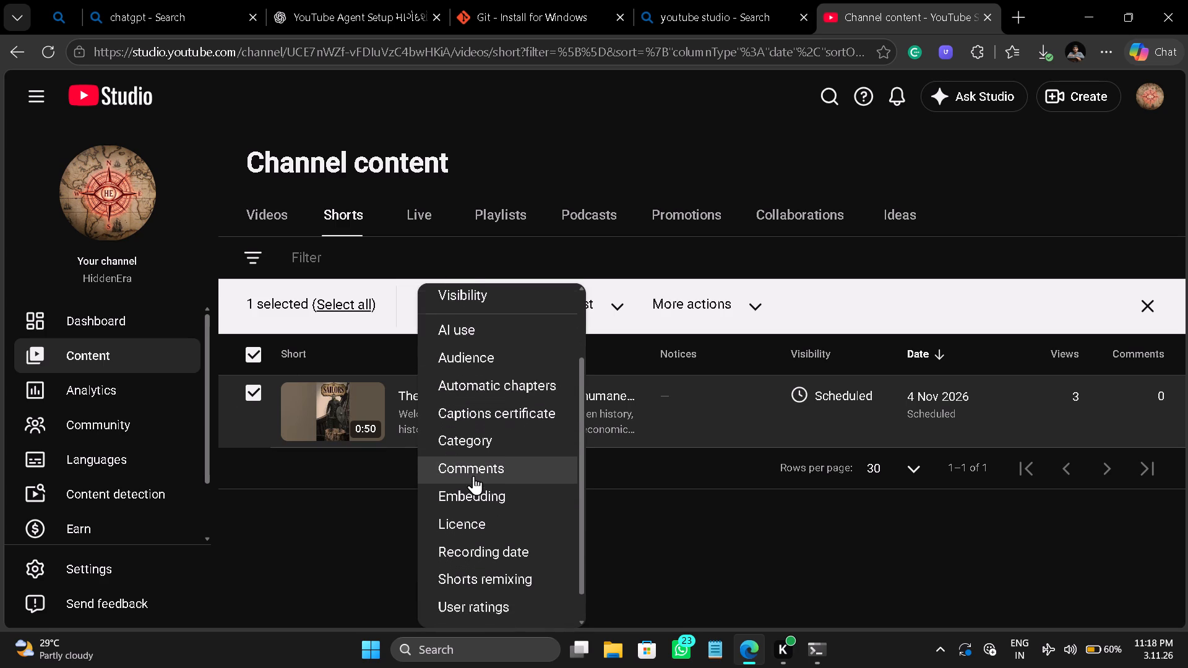
scroll(473, 476, down, 2)
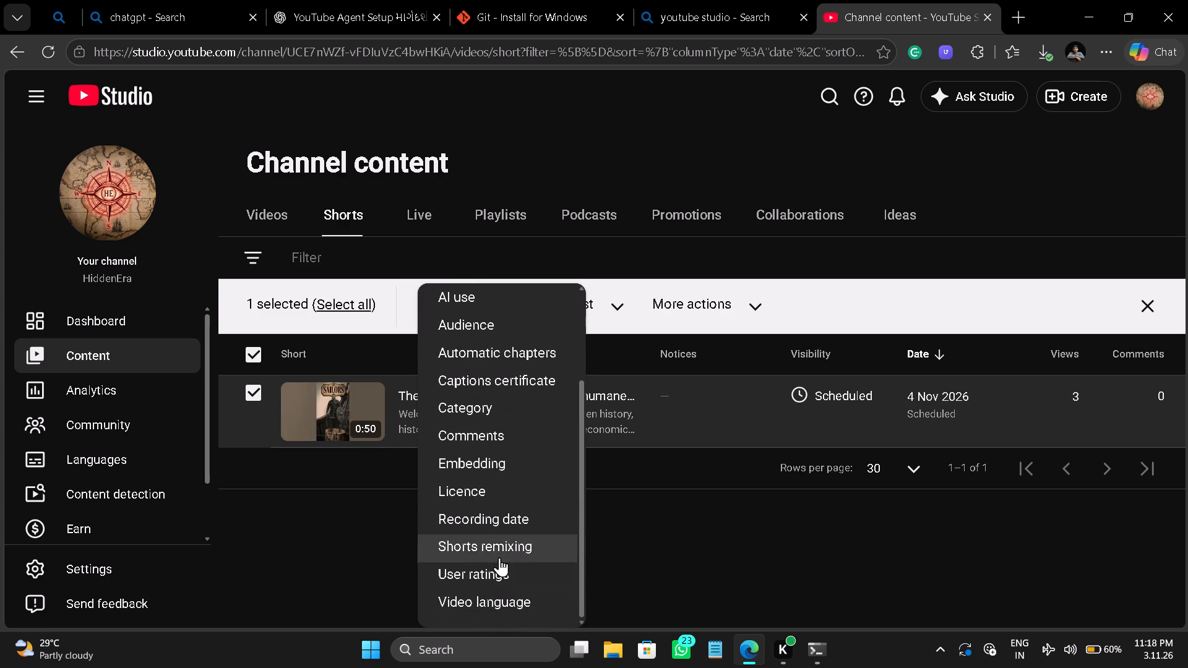
scroll(524, 512, up, 1)
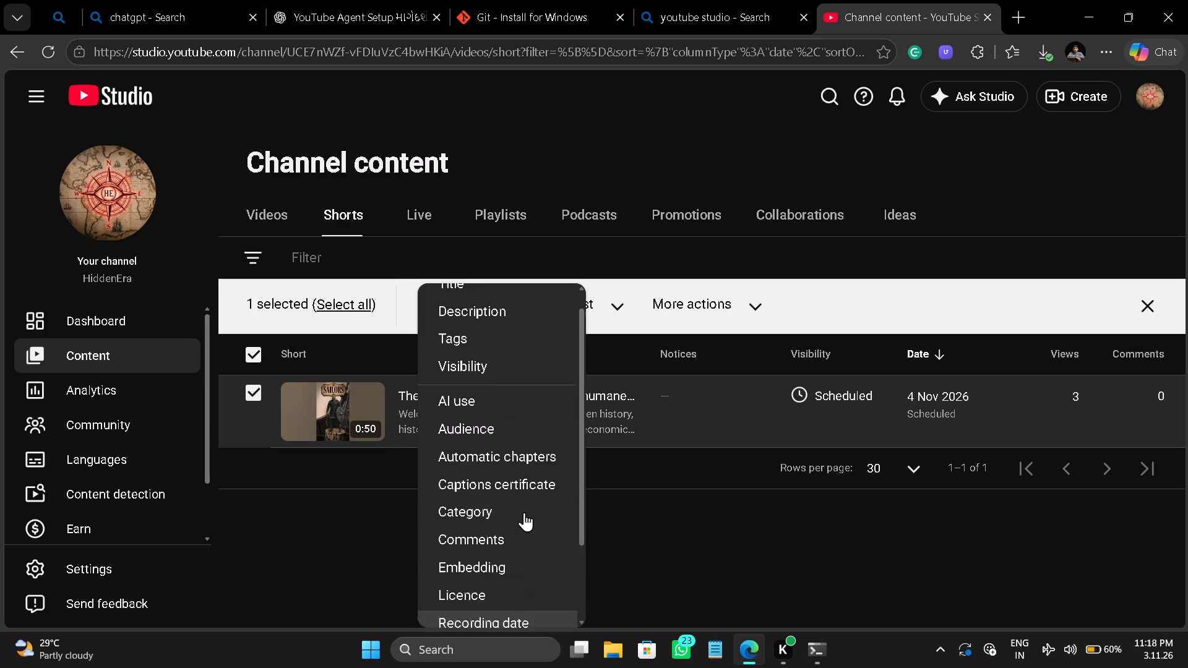
scroll(524, 512, up, 1)
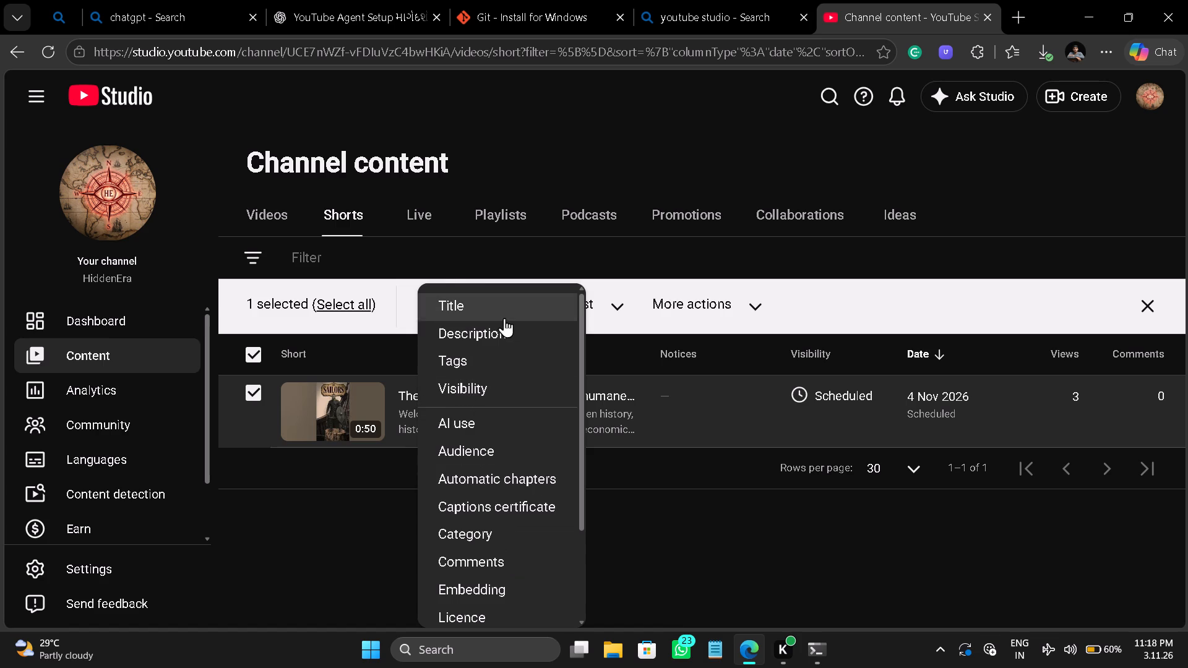
click(326, 571)
click(257, 386)
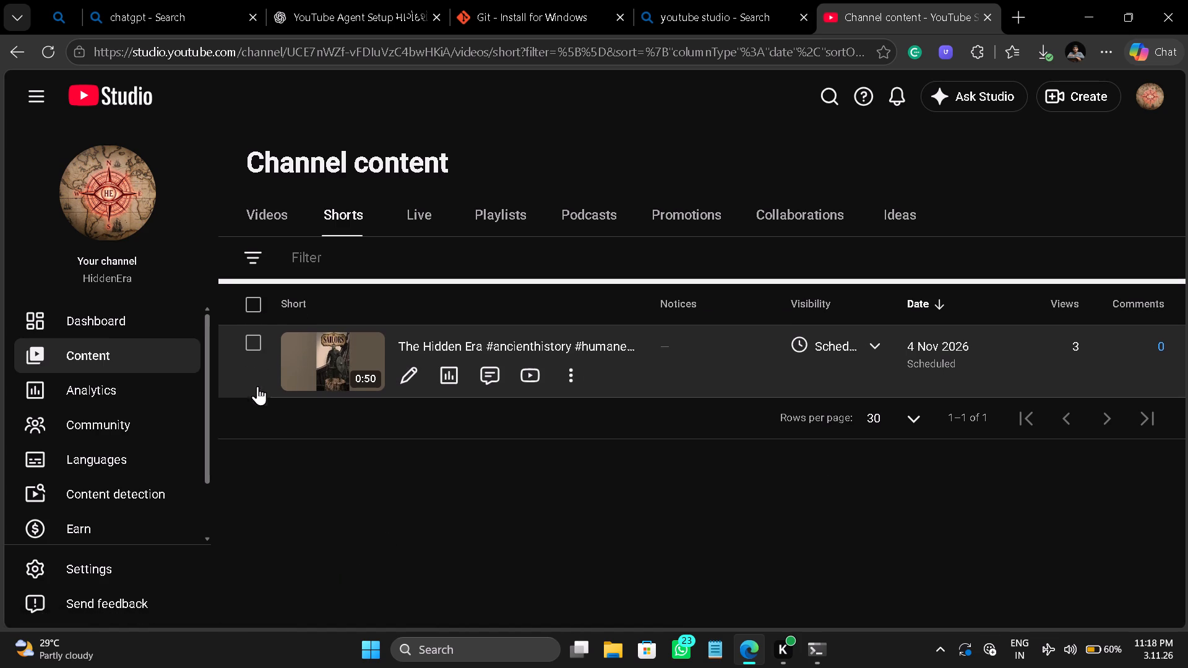
Open the details of "The Hidden Era" Short and go to its video editor.
click(407, 374)
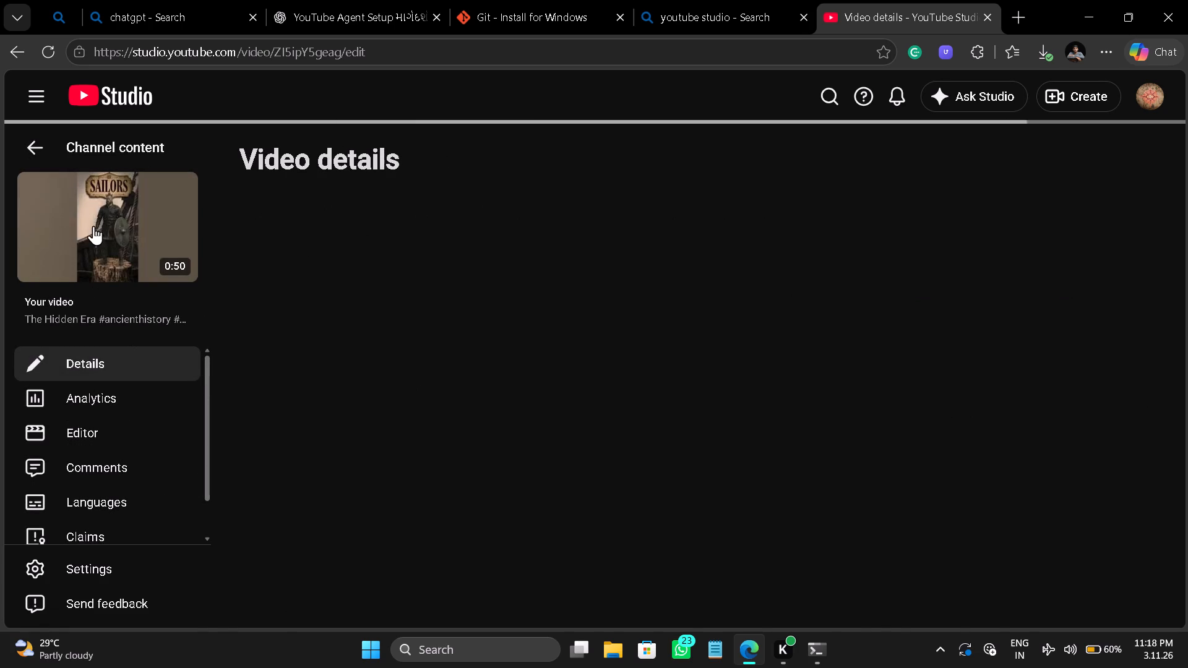
click(93, 226)
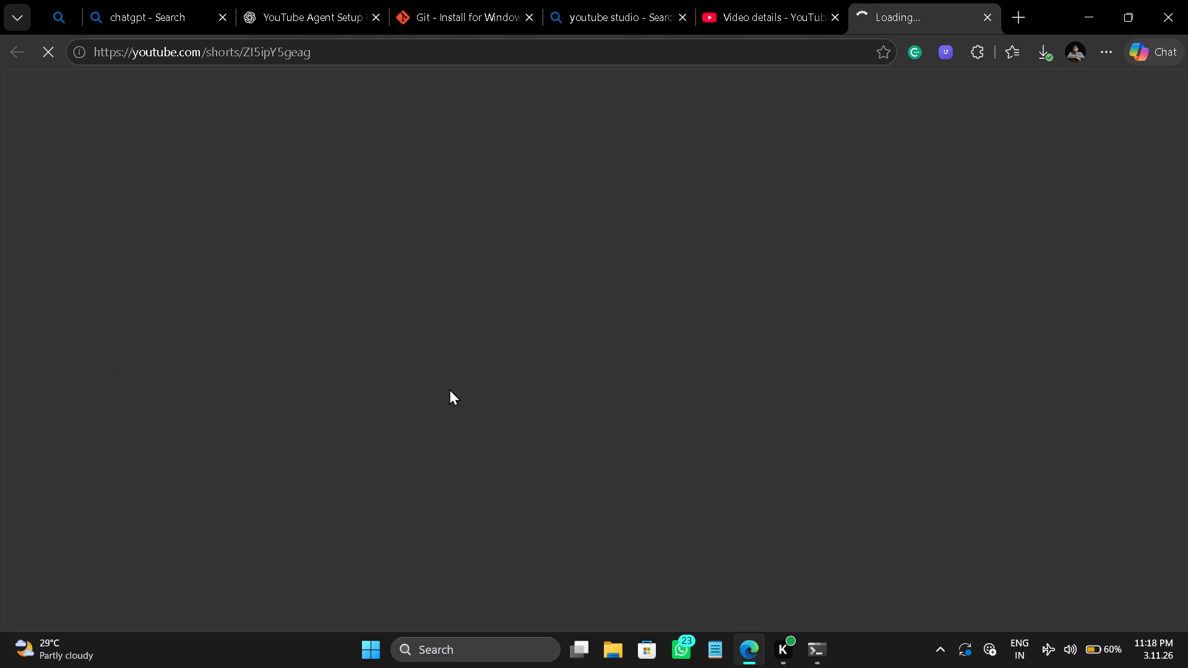
click(986, 19)
scroll(58, 472, down, 2)
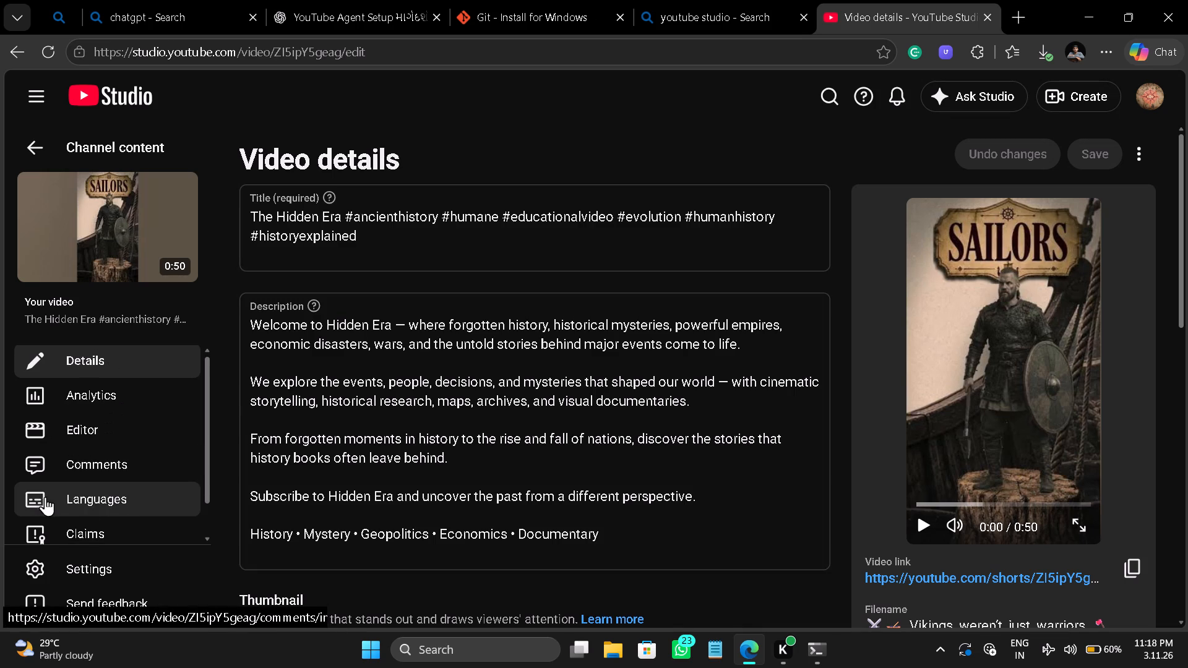
scroll(131, 494, down, 1)
click(94, 400)
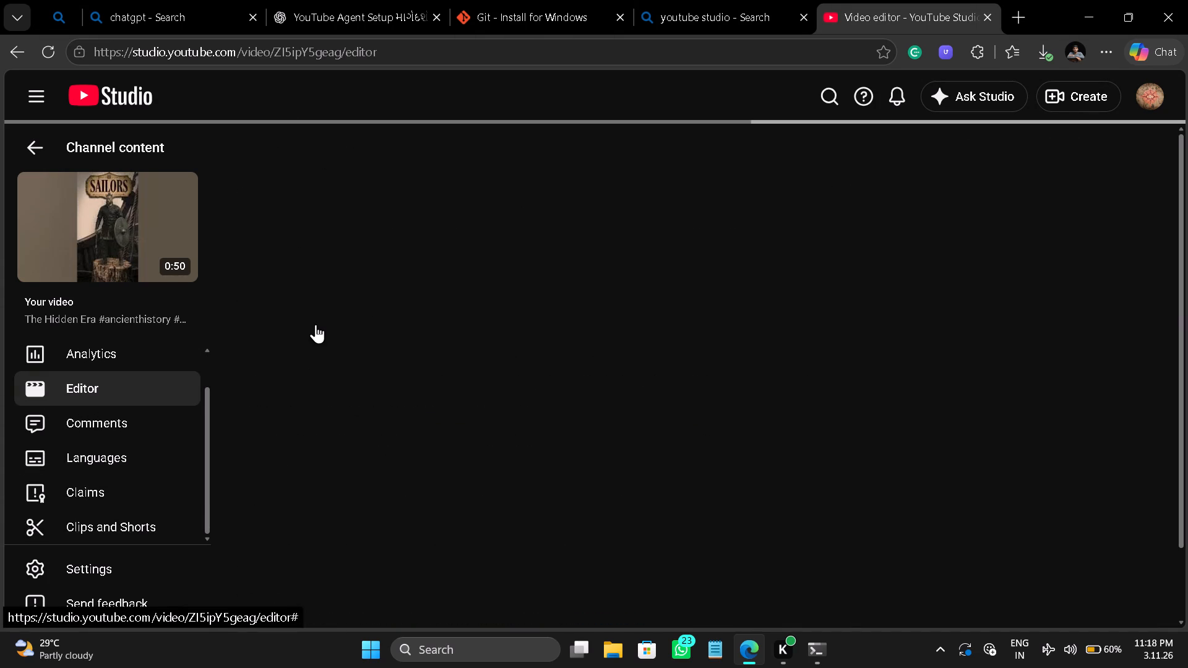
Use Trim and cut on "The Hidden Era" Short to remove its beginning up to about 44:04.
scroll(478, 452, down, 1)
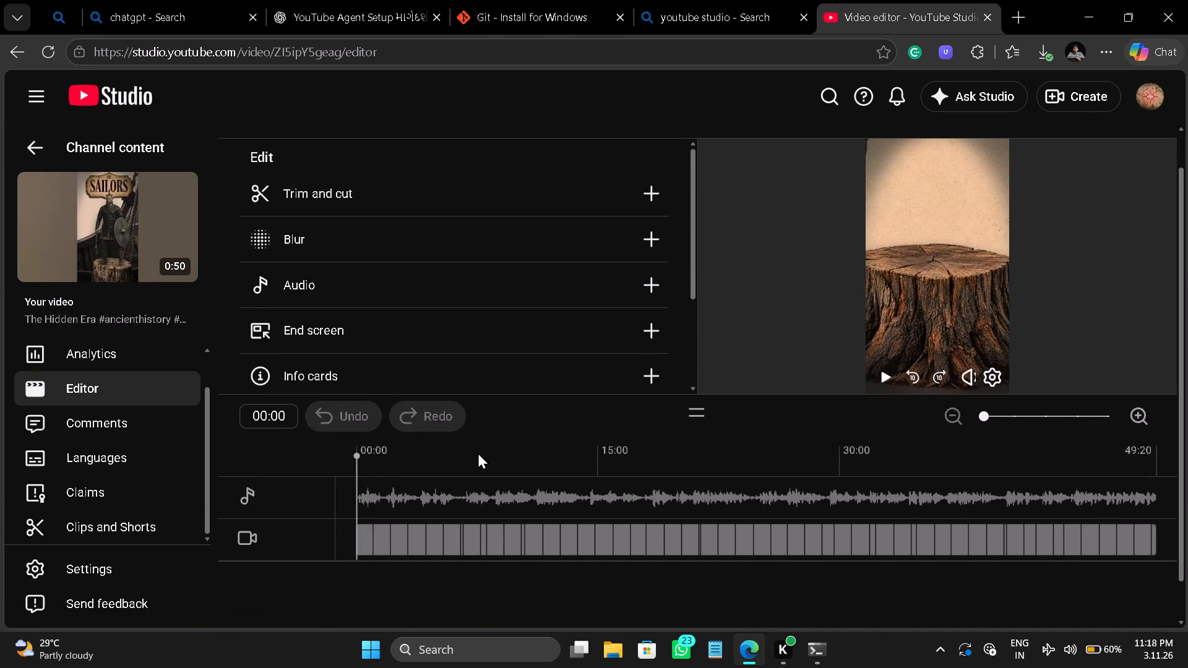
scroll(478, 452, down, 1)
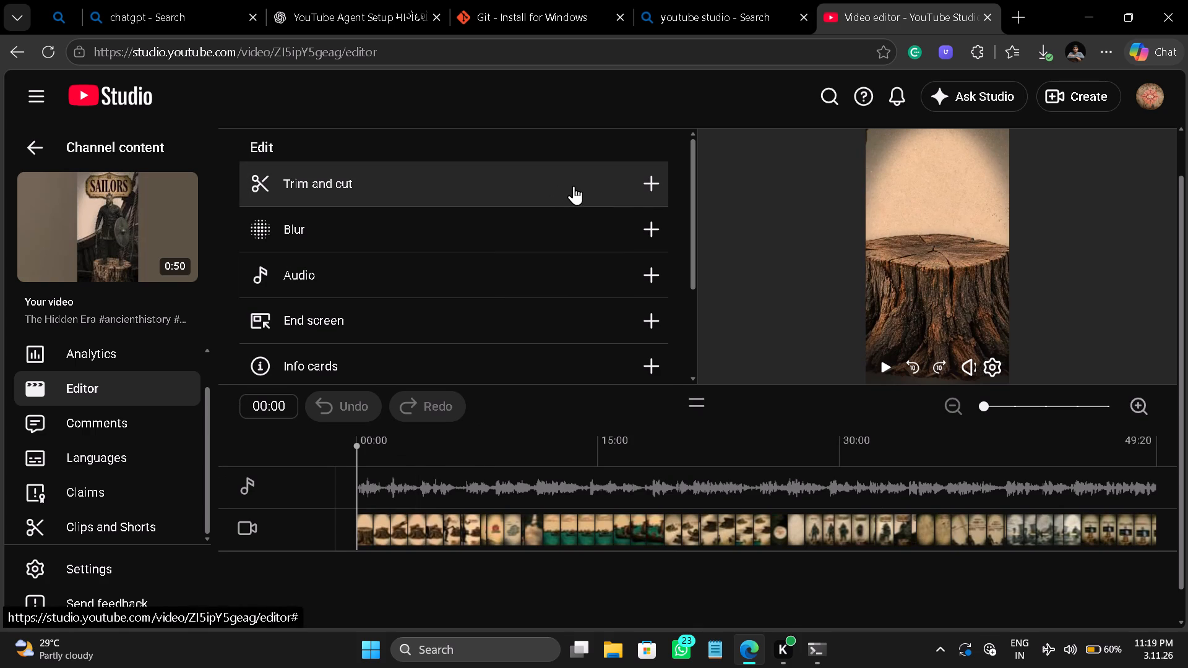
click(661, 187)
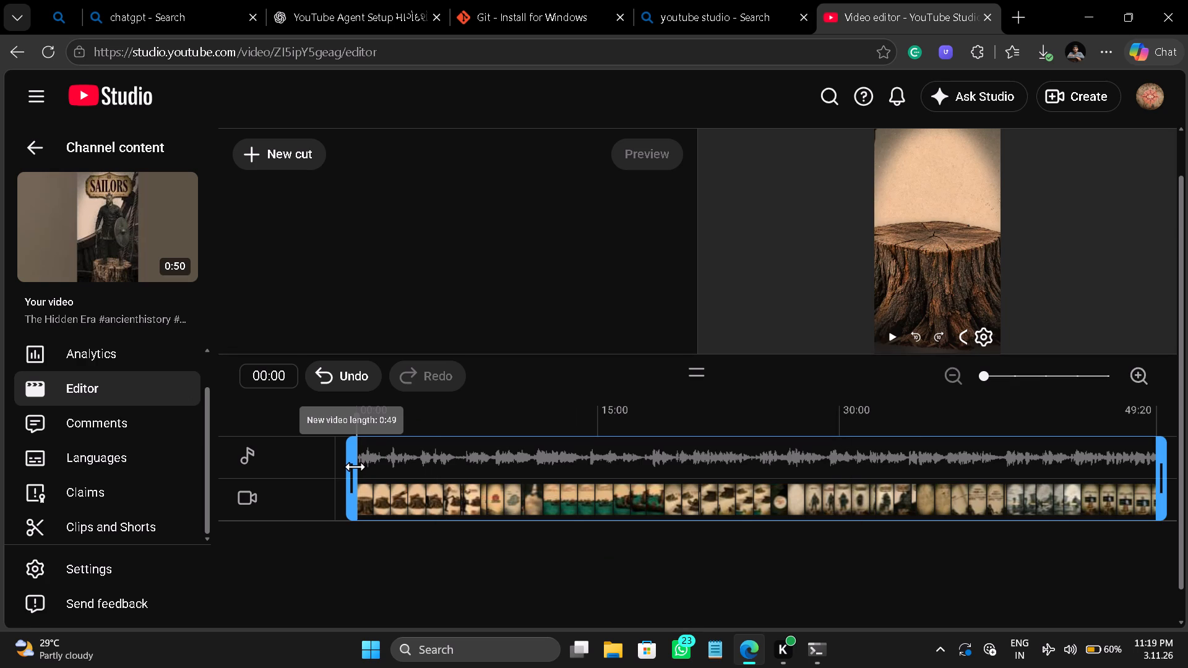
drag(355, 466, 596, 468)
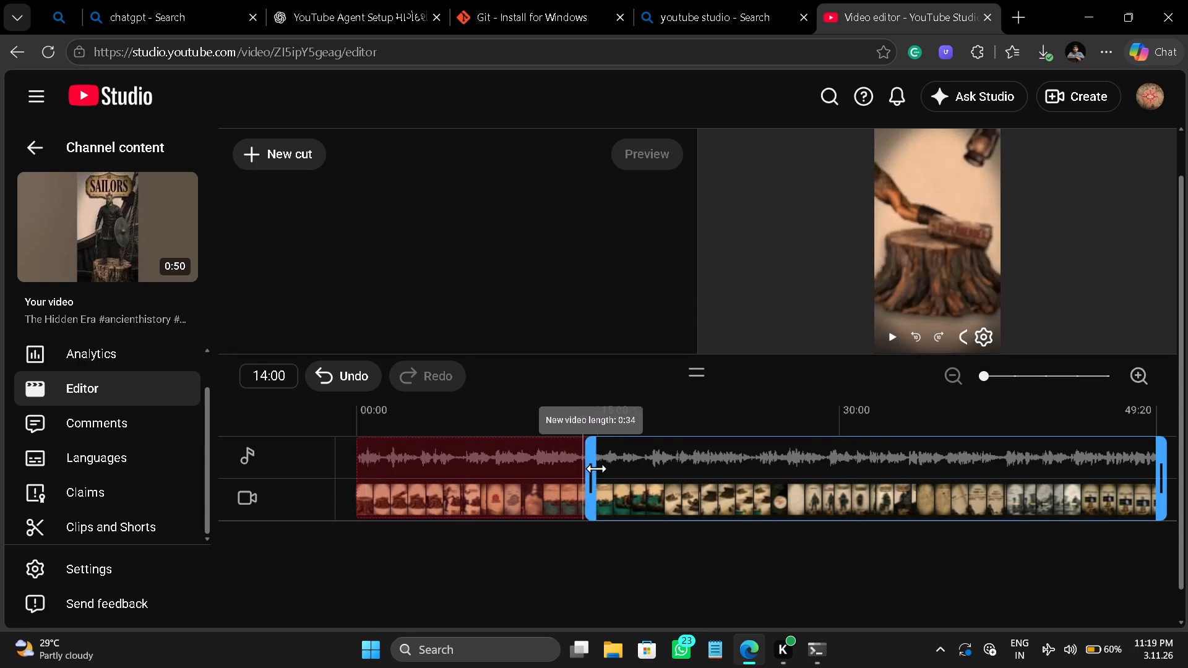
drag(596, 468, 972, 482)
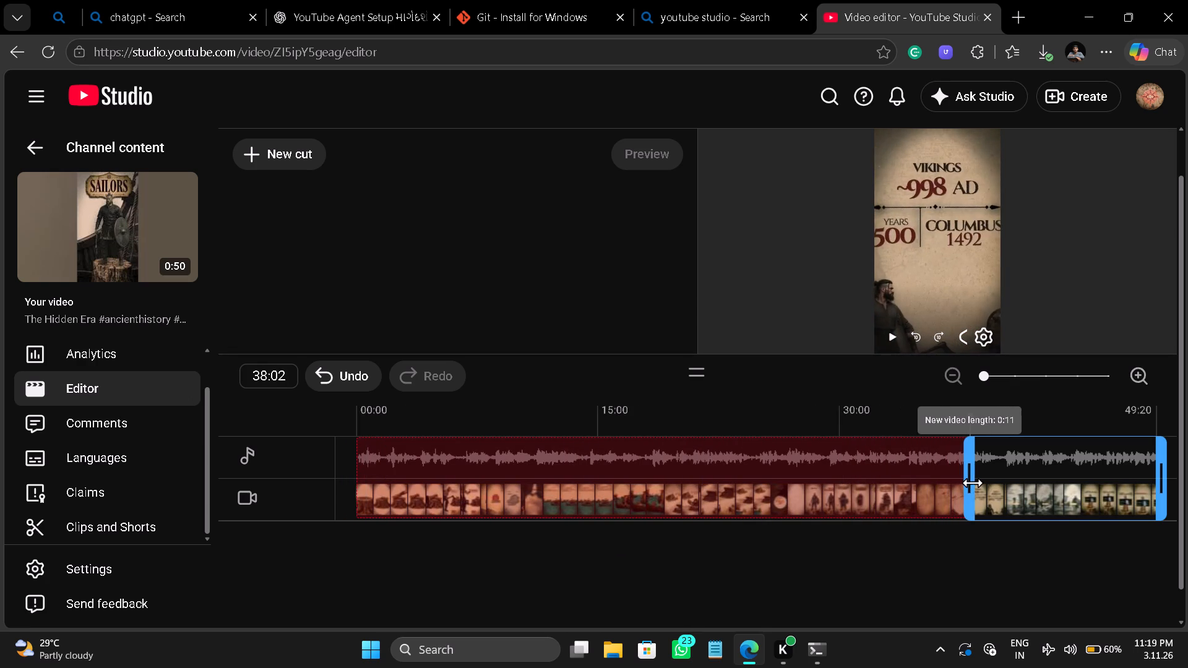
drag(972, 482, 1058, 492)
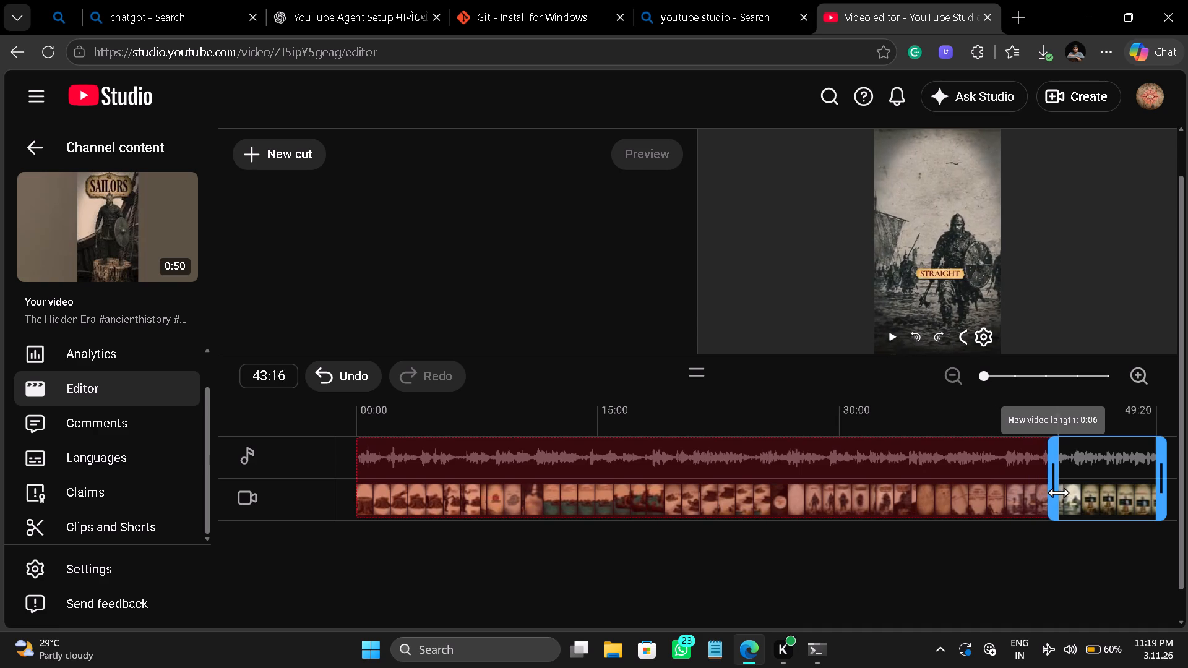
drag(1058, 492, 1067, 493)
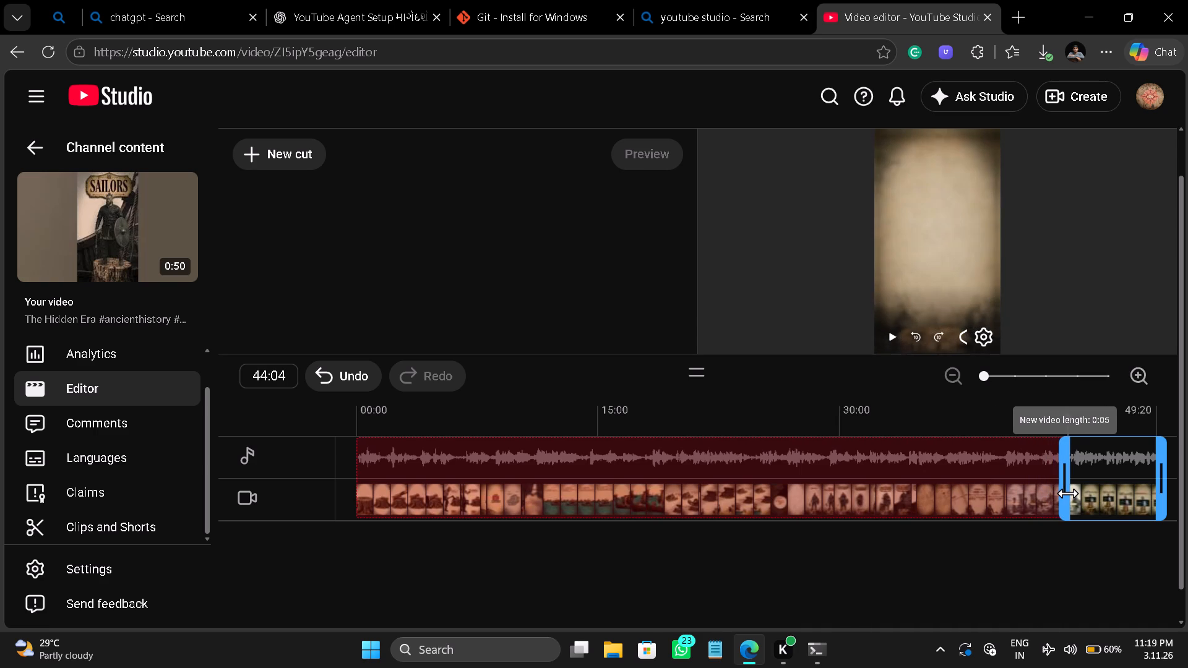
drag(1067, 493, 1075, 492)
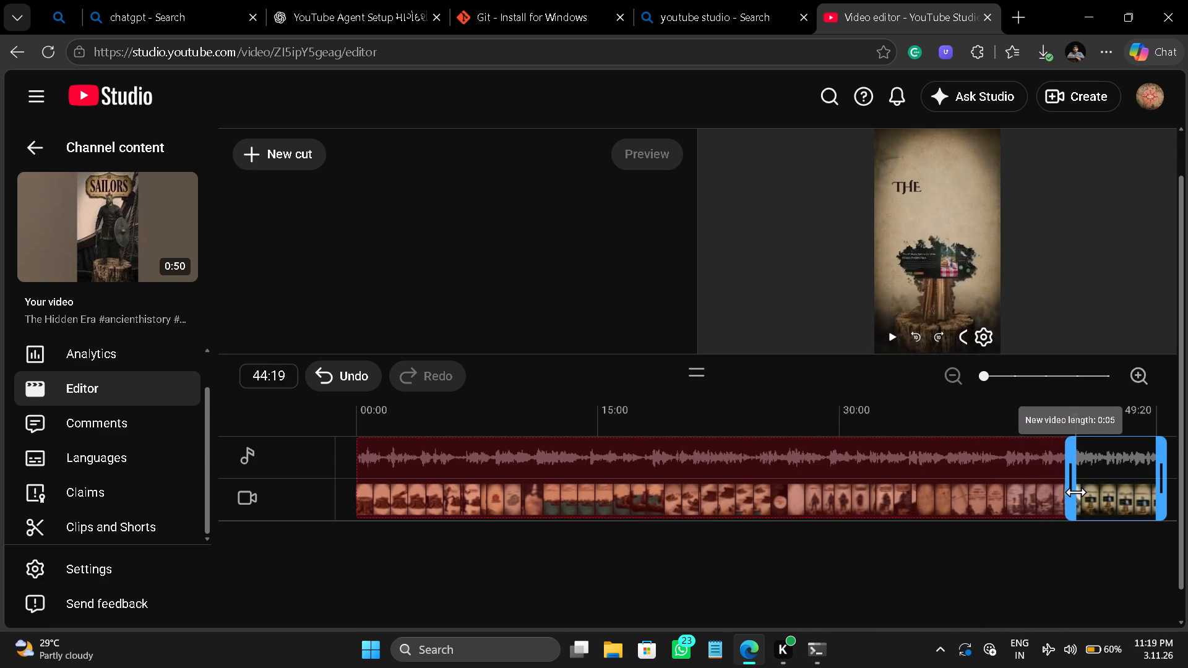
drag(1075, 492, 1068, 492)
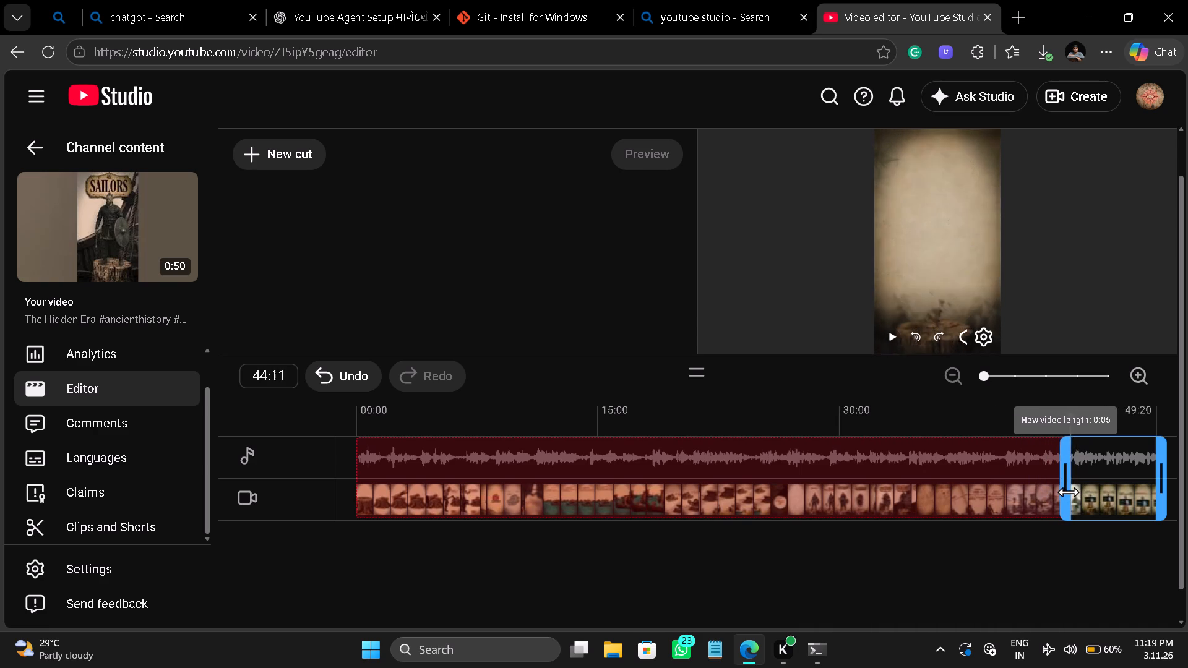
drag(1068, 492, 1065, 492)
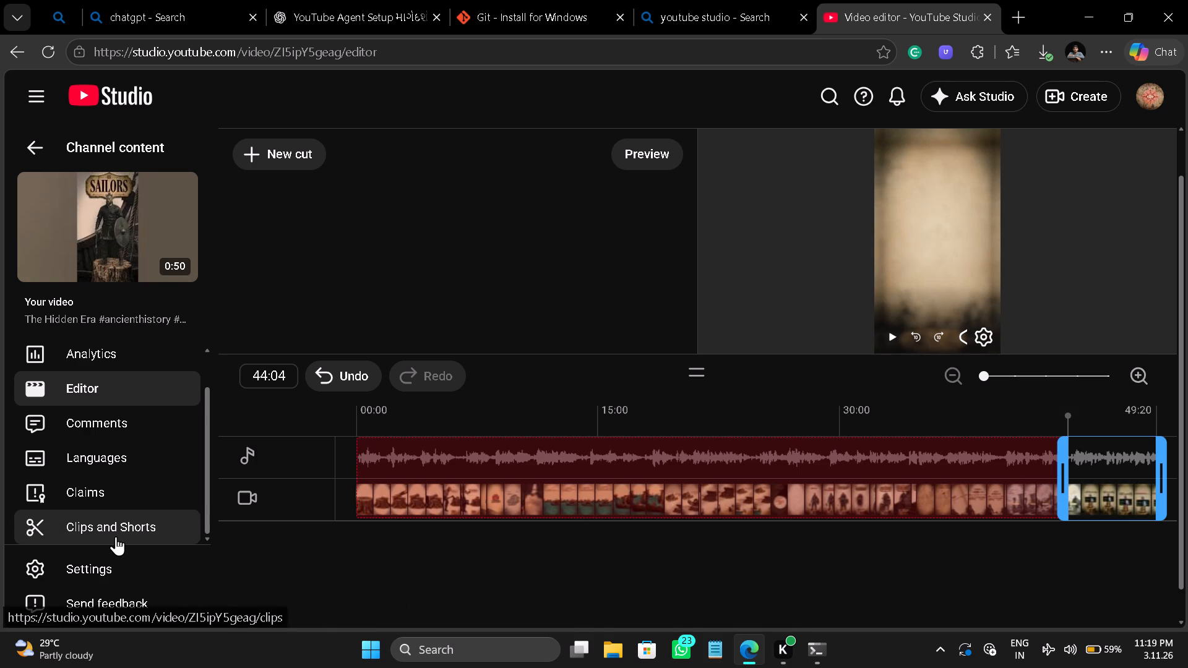
Leave the editor for Clips and Shorts, discarding the trim changes, and start a new video clip.
click(123, 533)
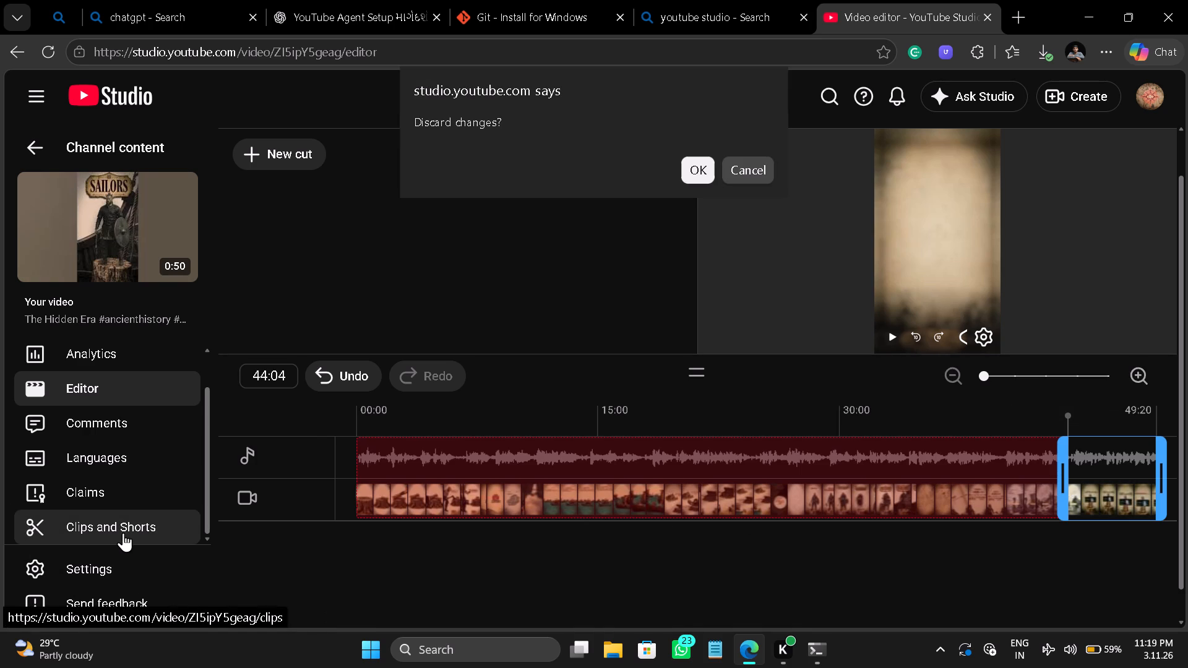
click(702, 175)
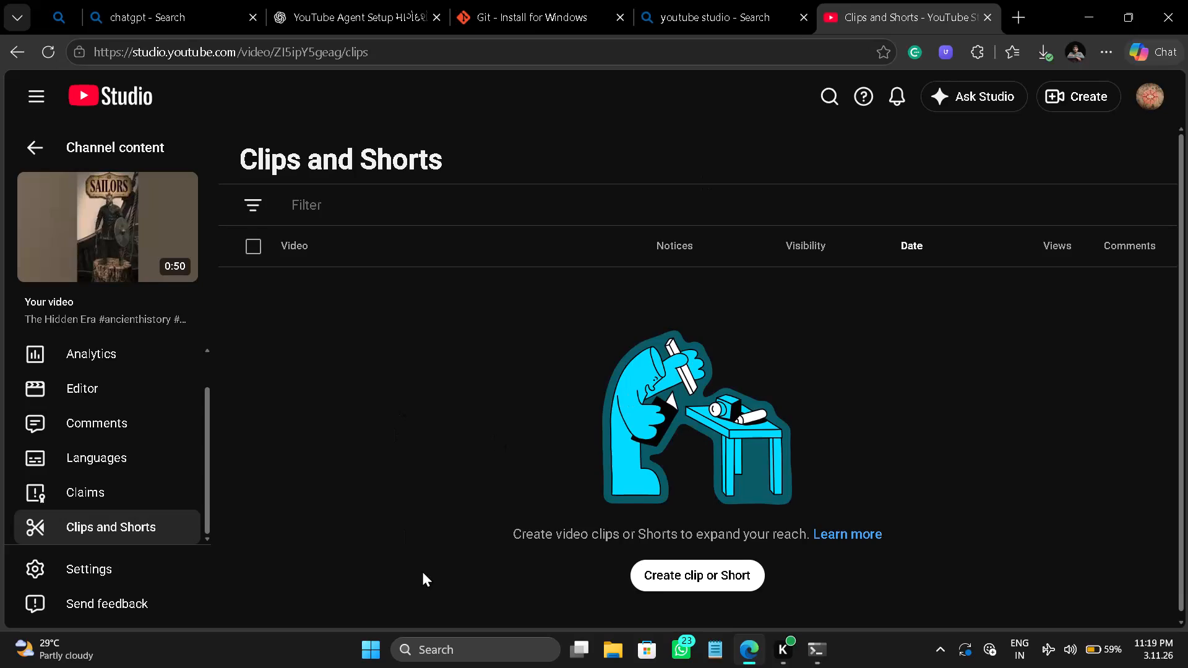
click(717, 572)
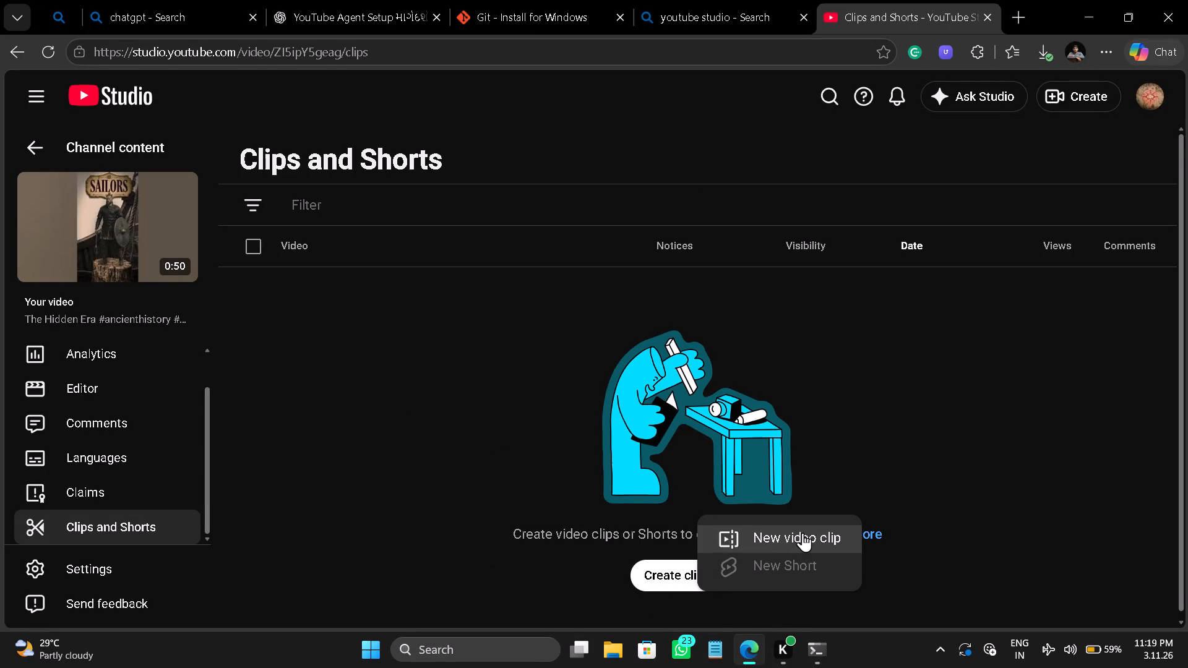
click(804, 533)
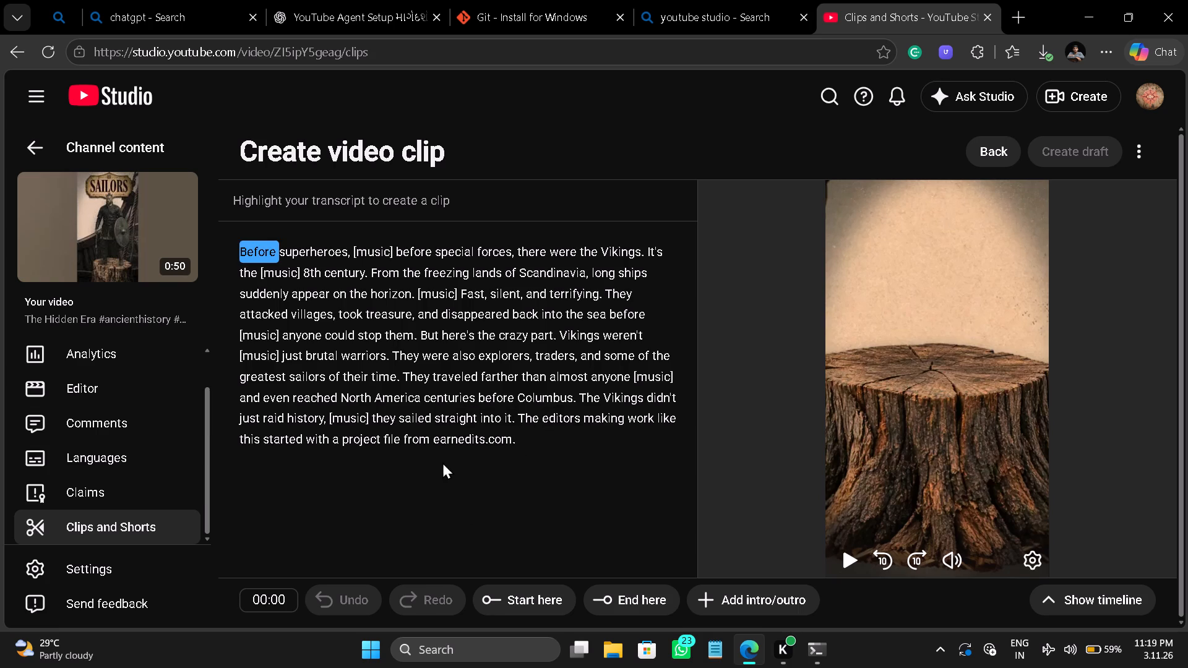
Examine the closing lines of the transcript against the video preview, checking the words "file", "The", "[music]" and "it.".
click(387, 430)
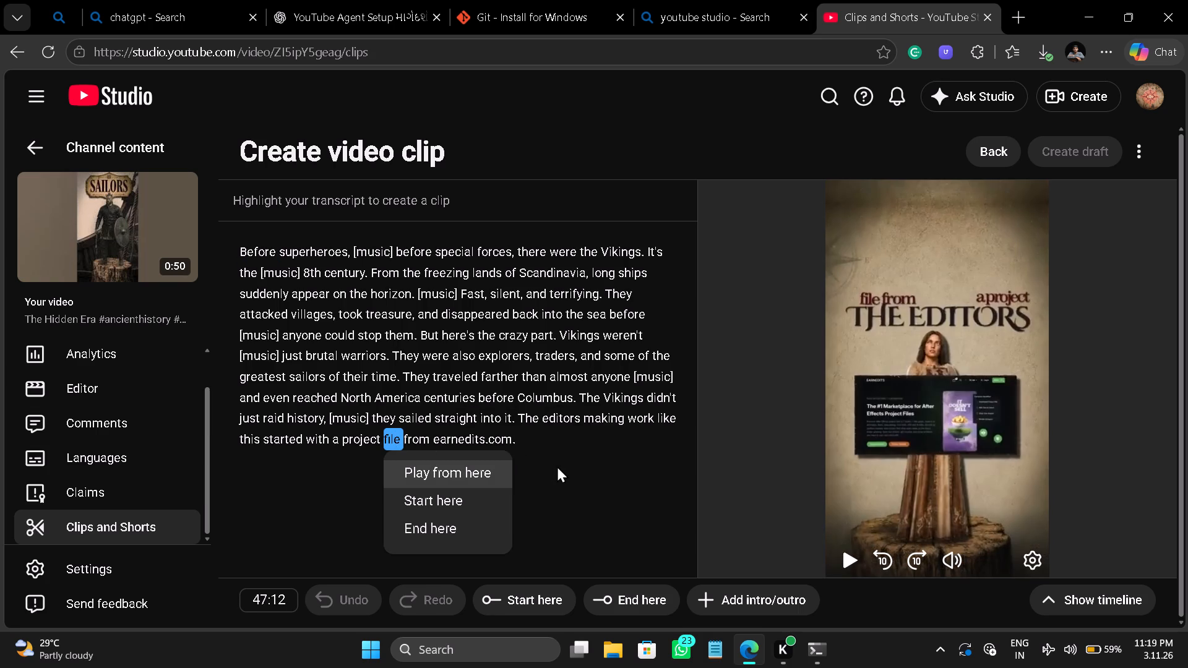
drag(567, 464, 580, 458)
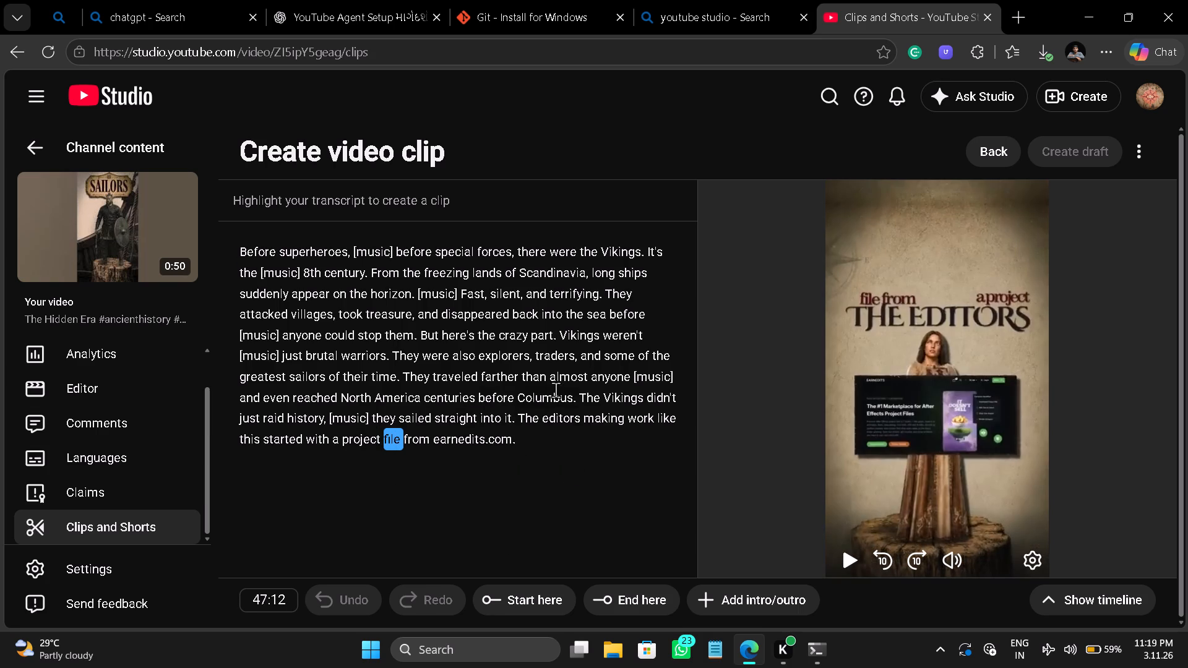
click(582, 399)
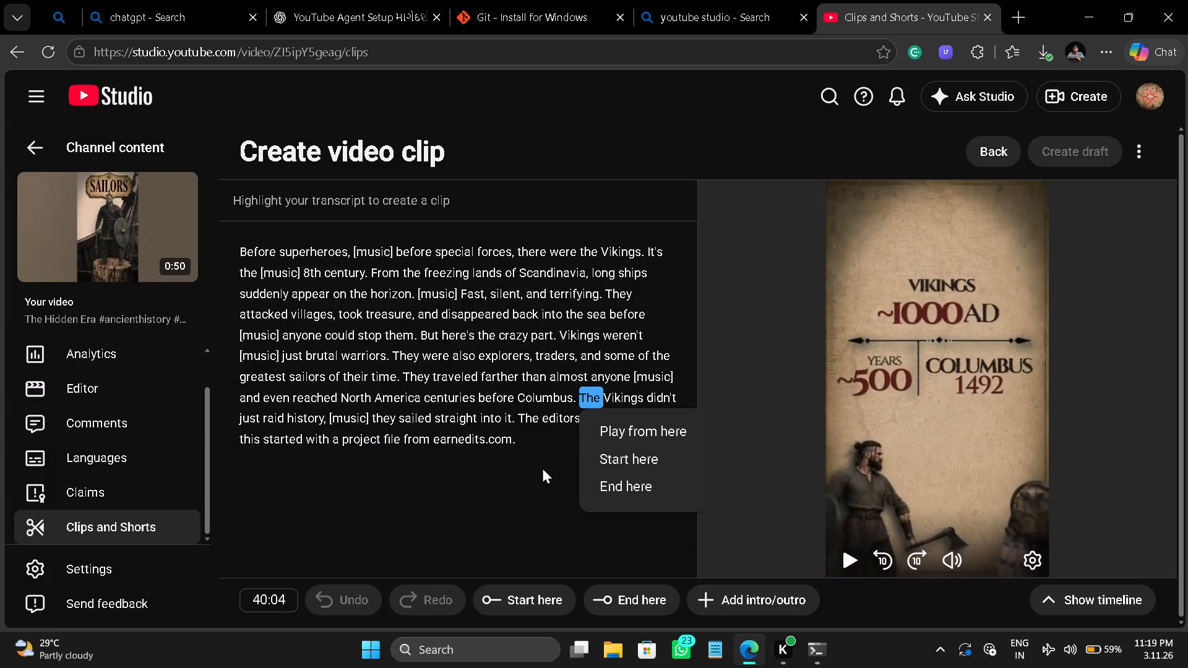
click(331, 413)
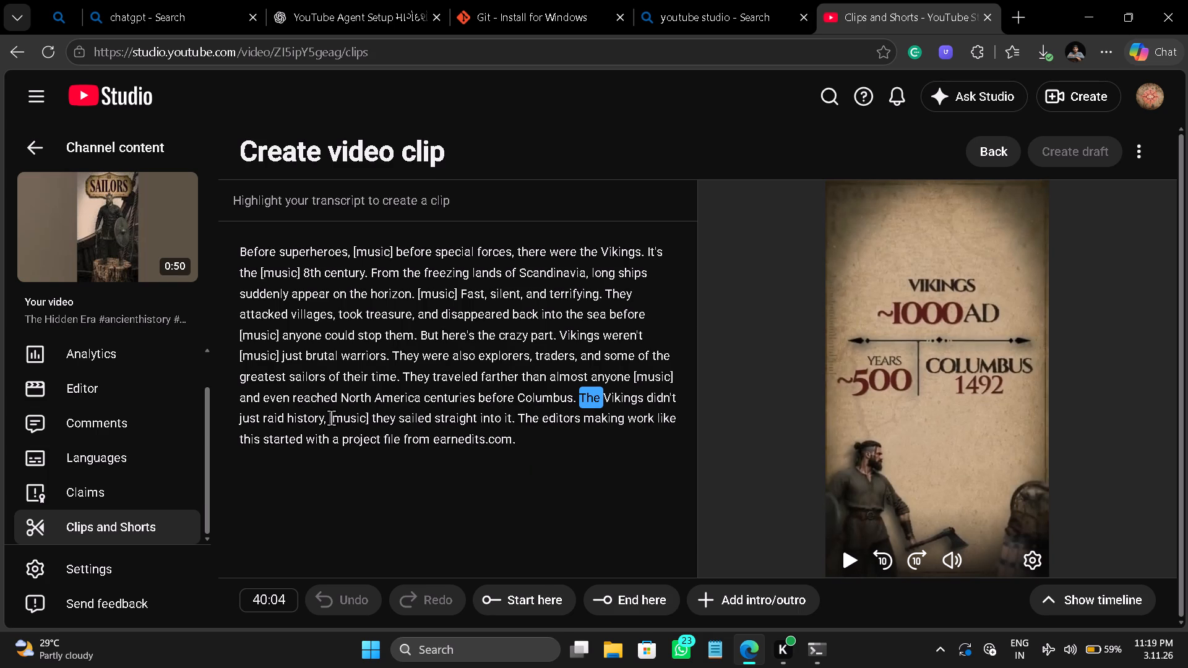
click(331, 417)
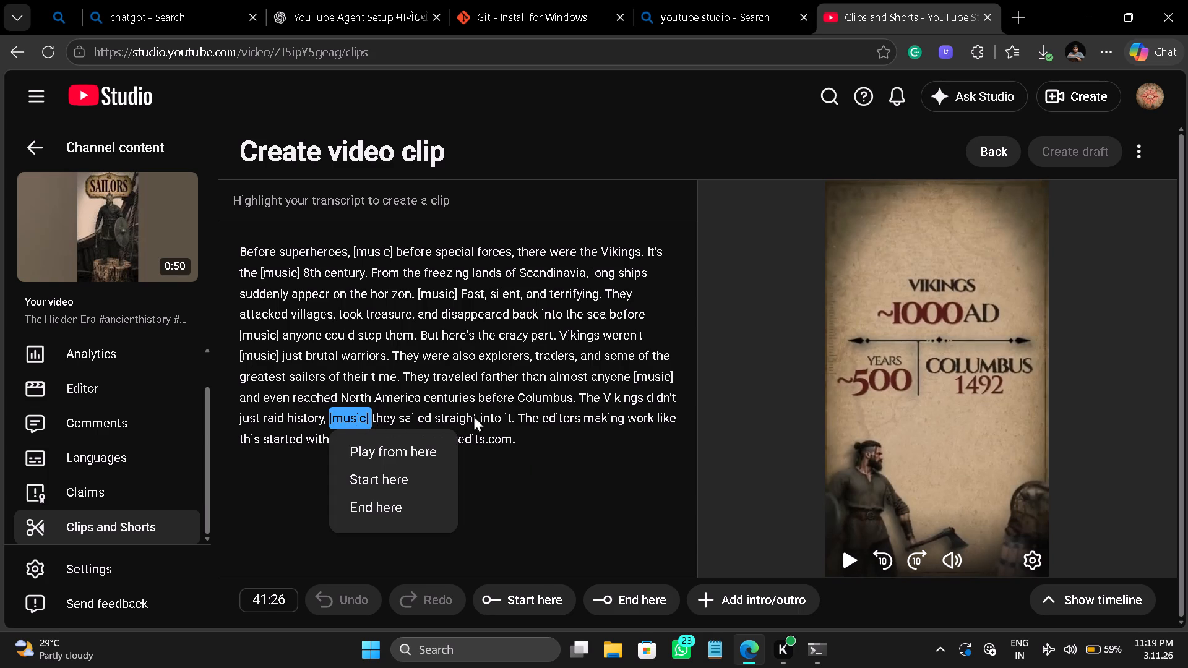
click(515, 410)
click(515, 410)
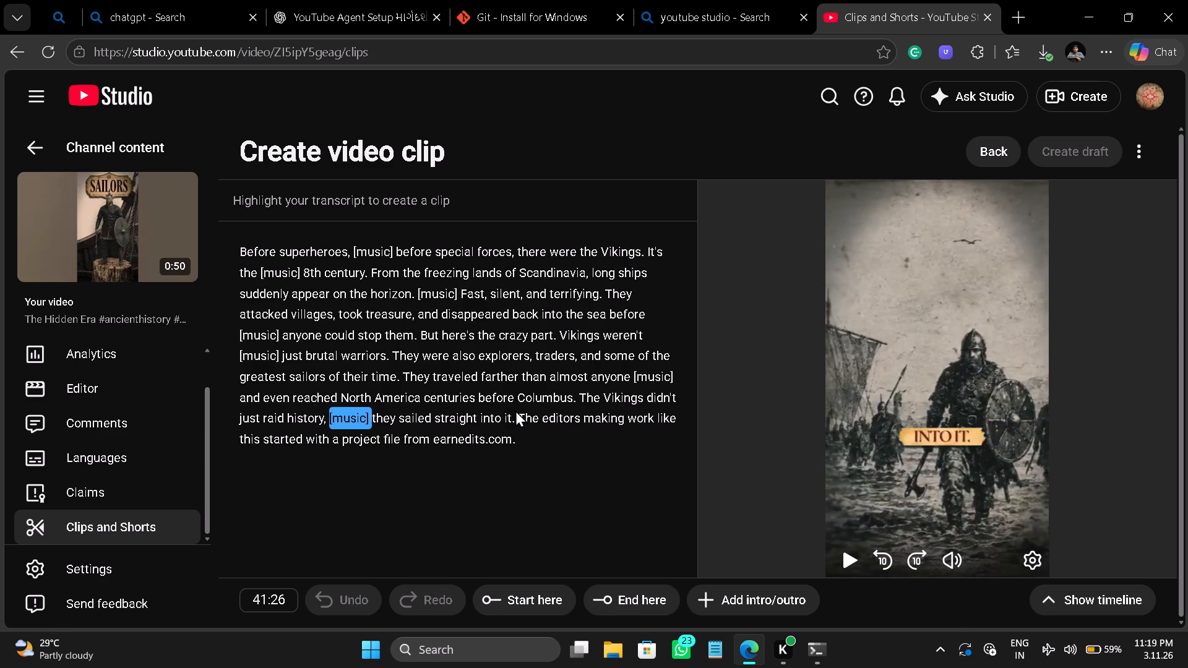
click(527, 415)
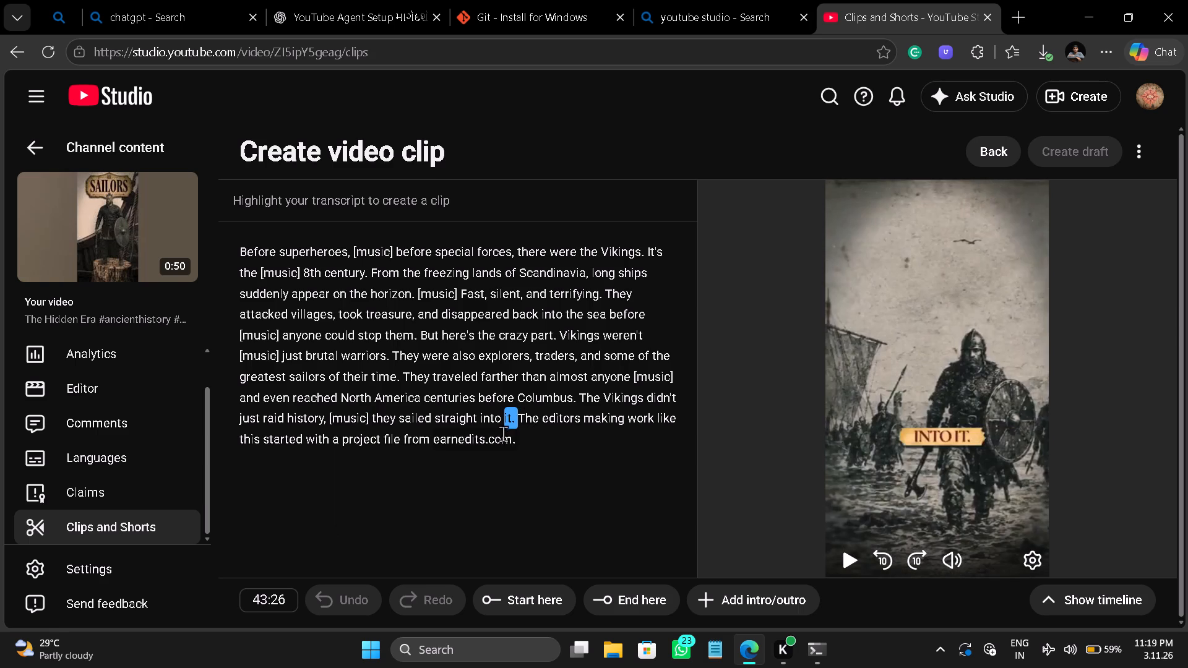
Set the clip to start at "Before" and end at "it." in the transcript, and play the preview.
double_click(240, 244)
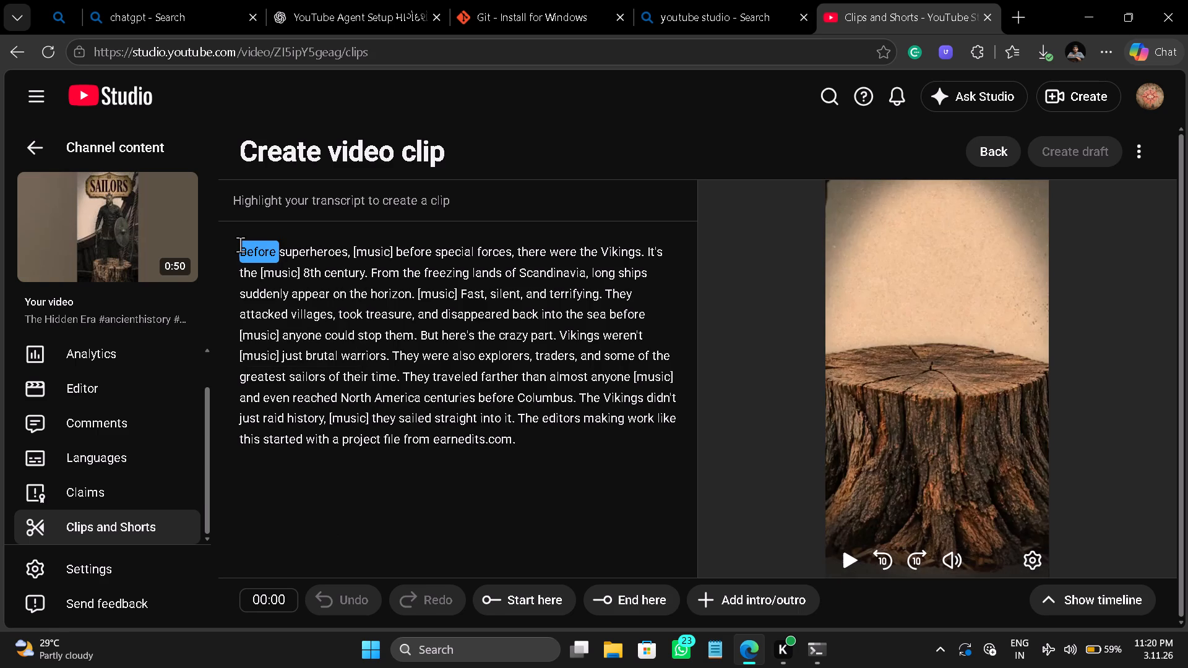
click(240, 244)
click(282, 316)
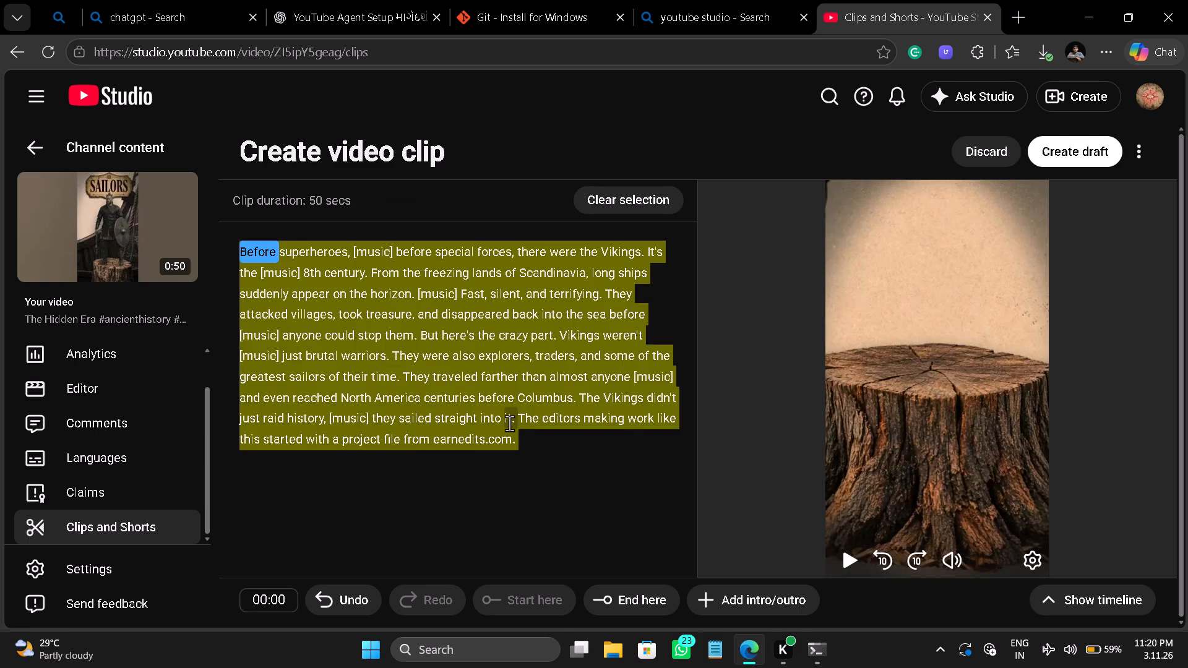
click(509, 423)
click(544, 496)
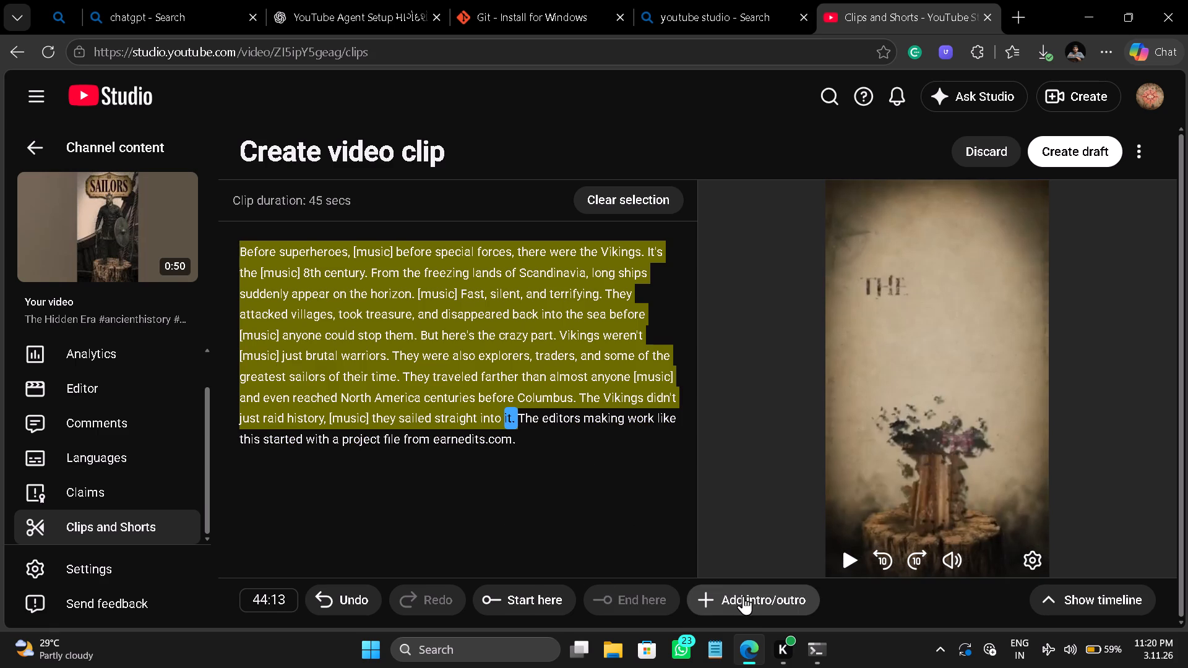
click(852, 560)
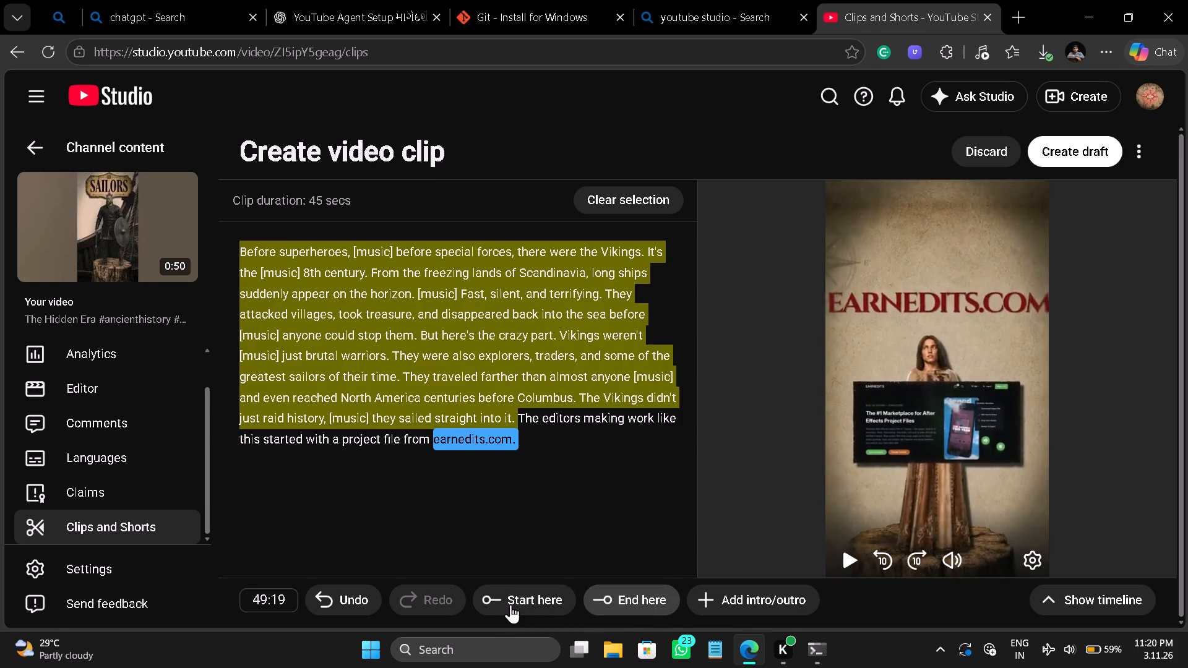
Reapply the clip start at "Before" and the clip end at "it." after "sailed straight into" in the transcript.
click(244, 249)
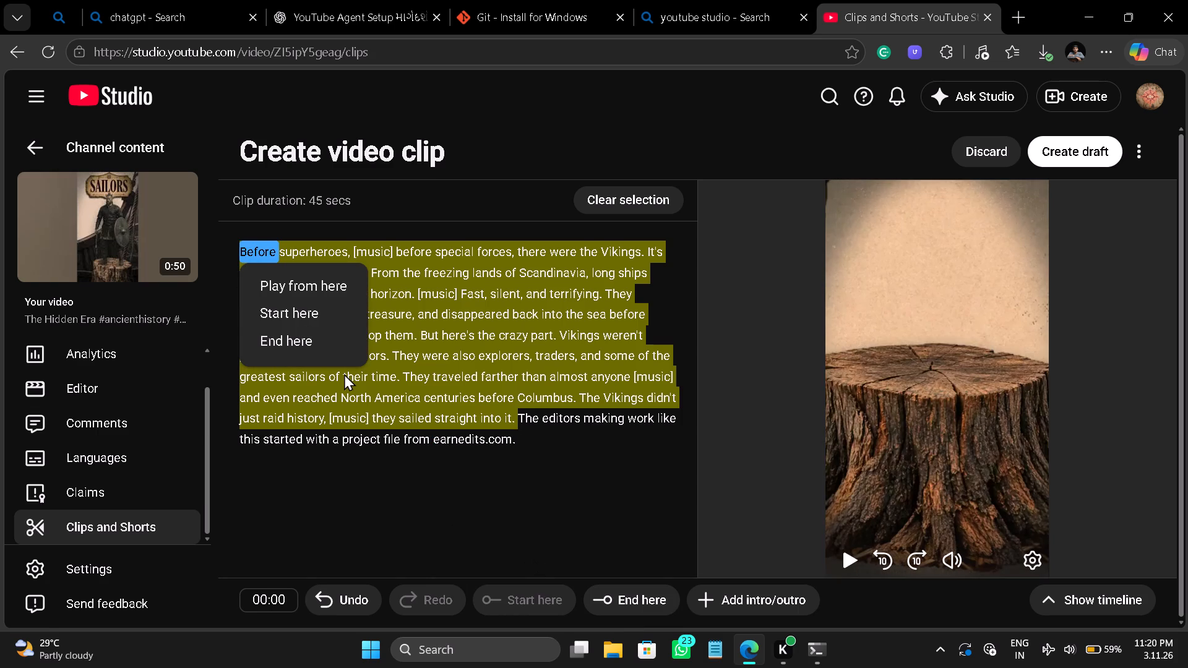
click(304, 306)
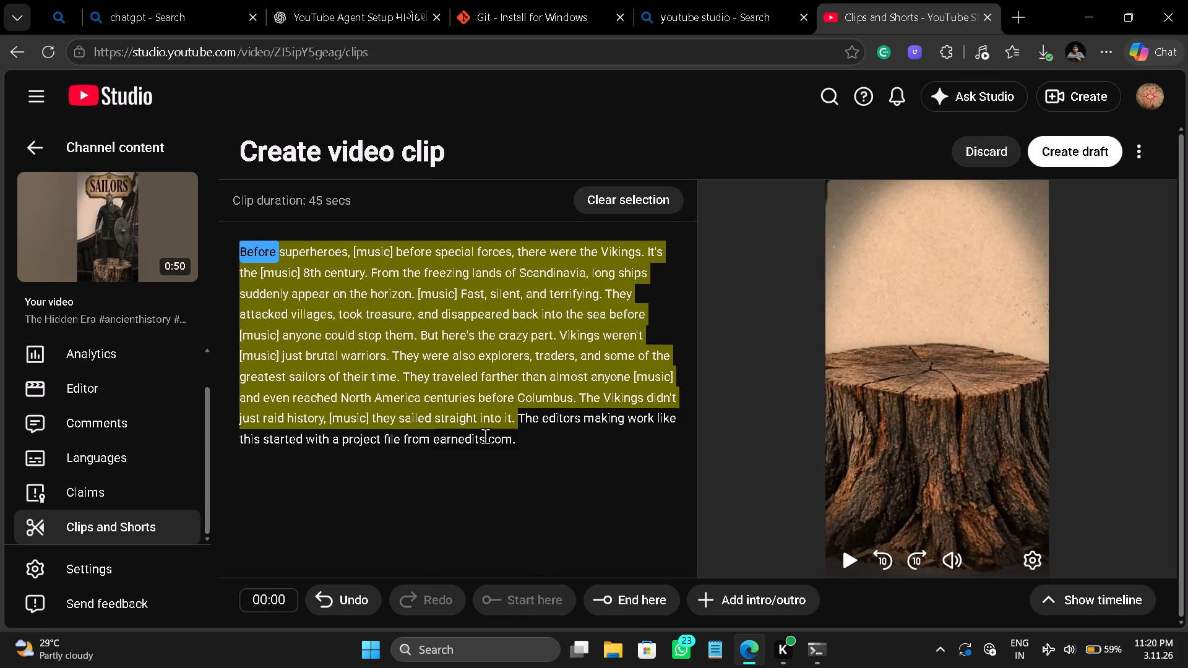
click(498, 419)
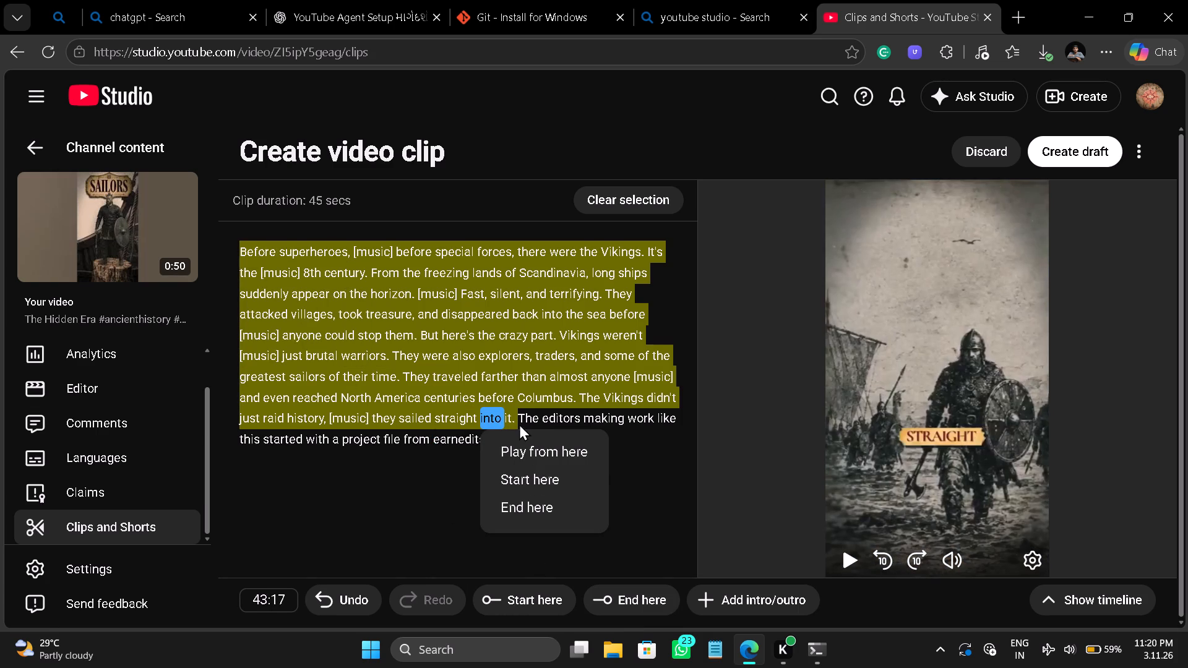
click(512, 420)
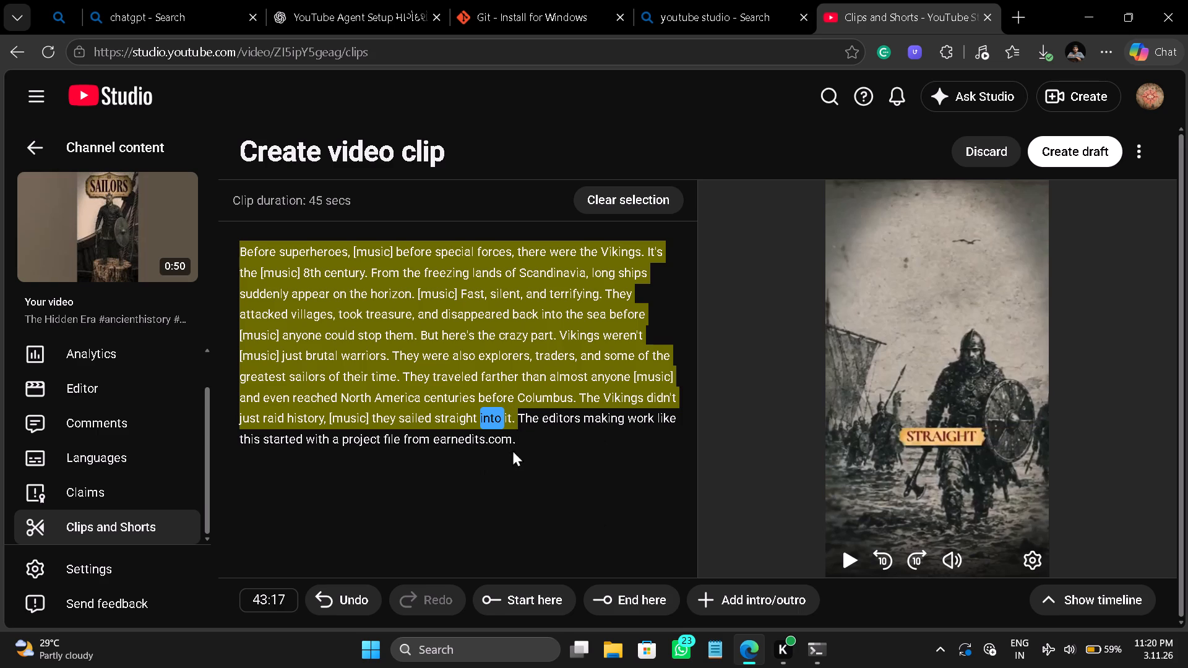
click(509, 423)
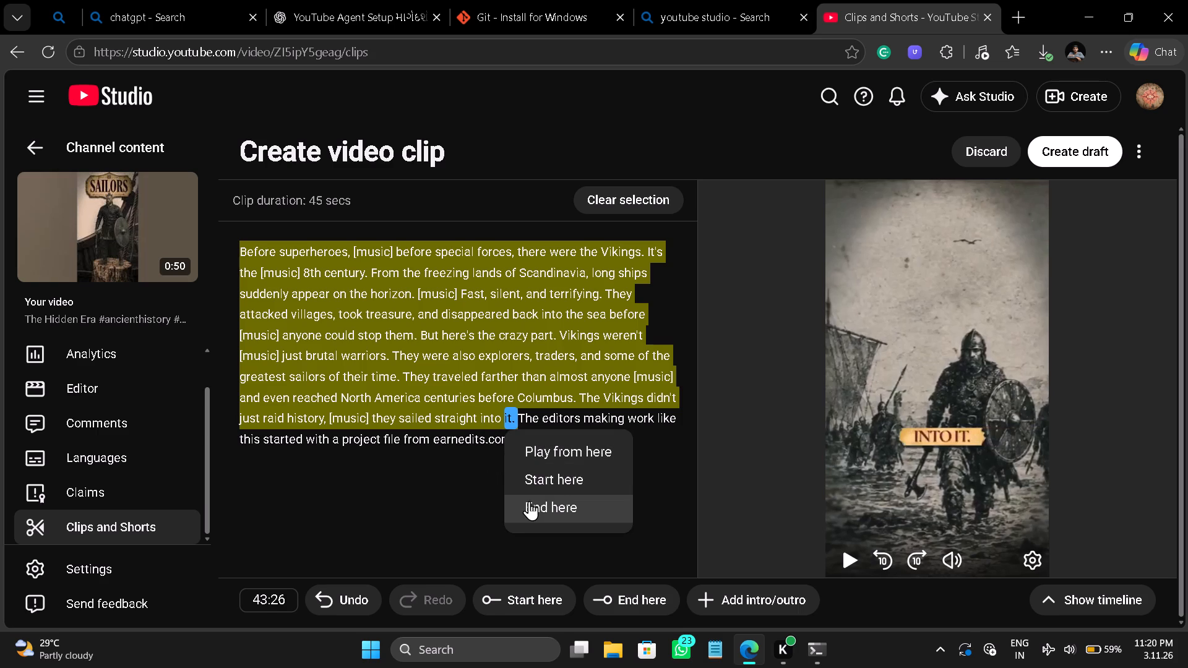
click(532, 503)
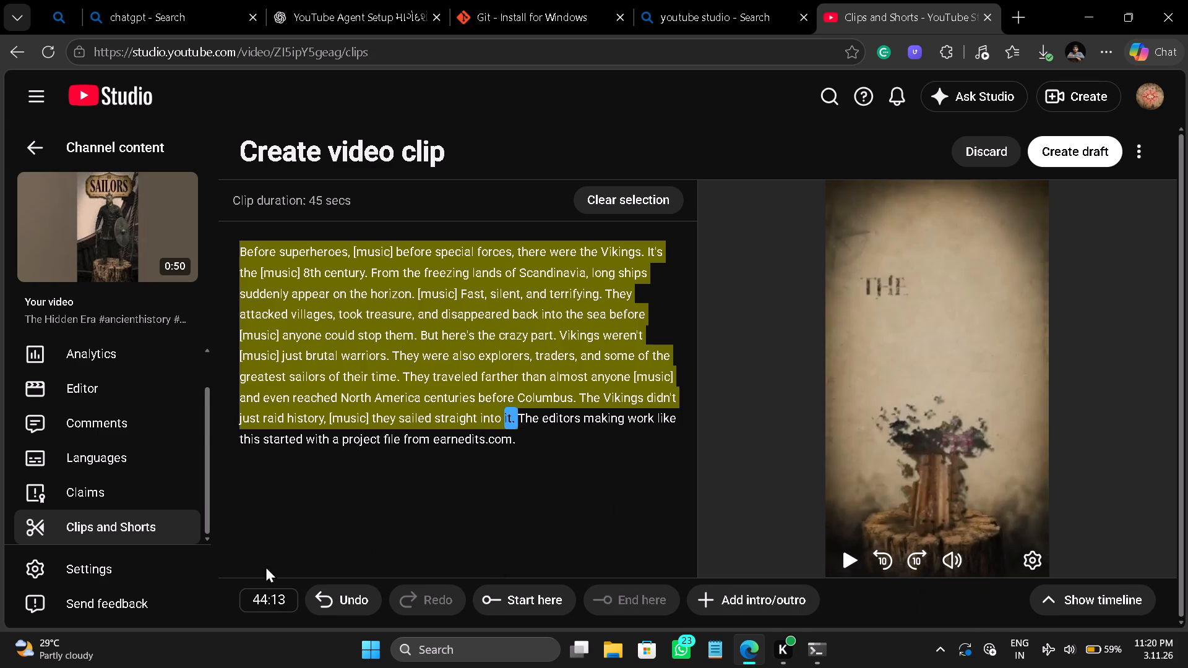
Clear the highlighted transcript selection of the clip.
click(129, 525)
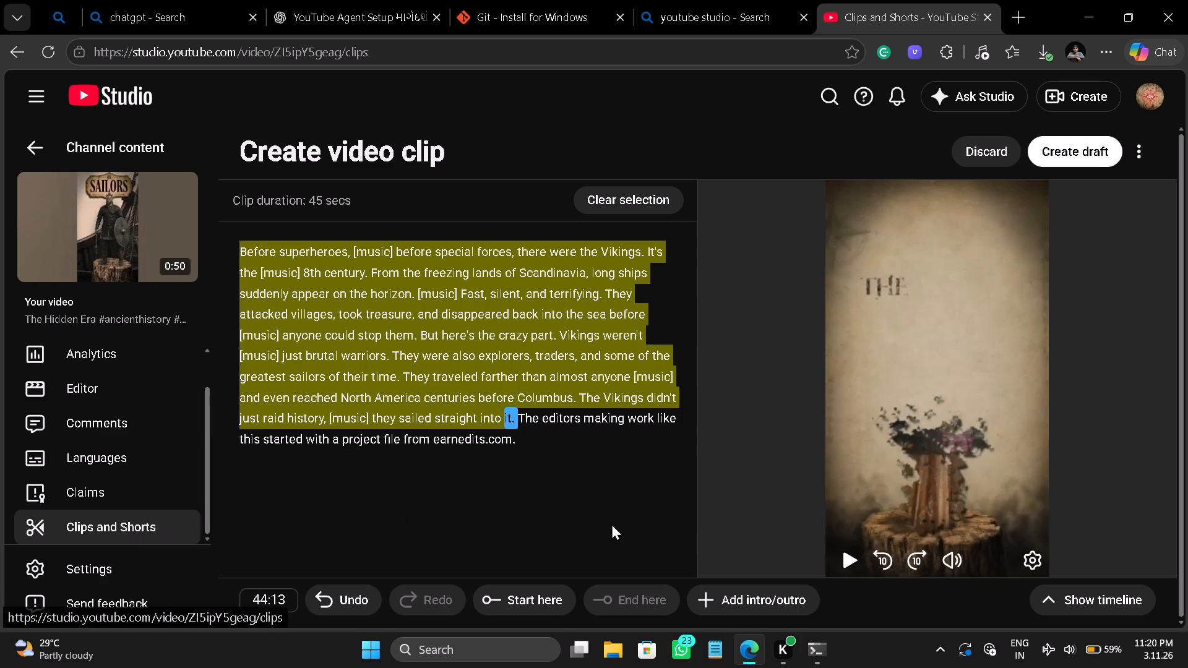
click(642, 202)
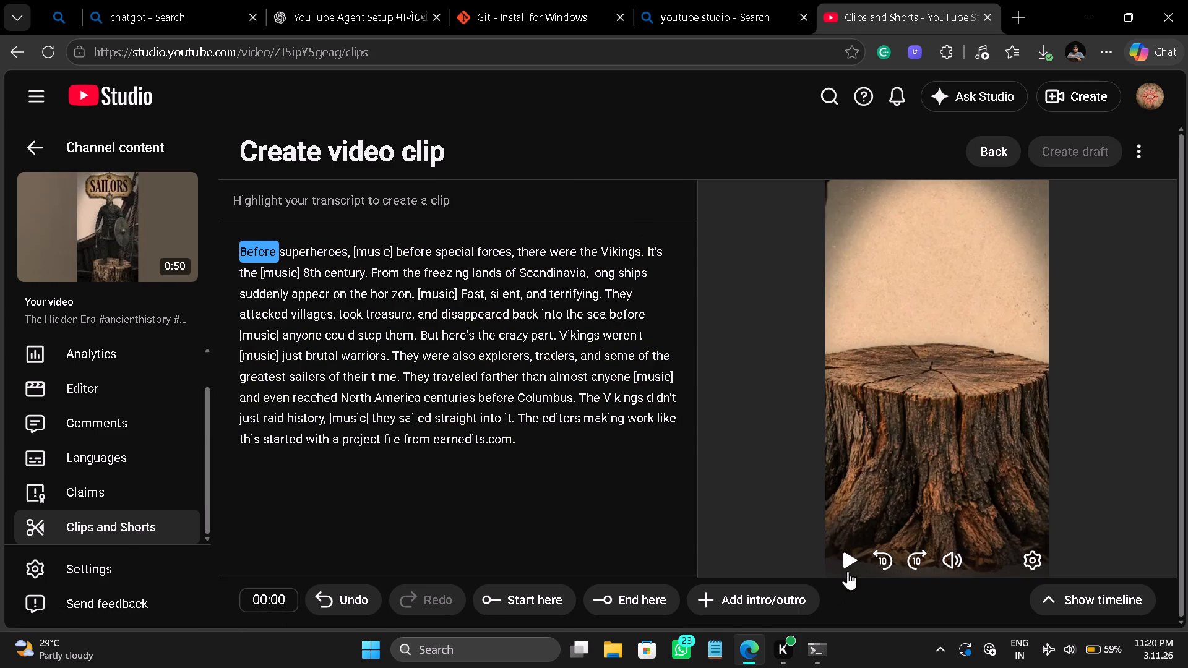
Show the clip timeline and stretch the clip's end handle to the end of the video so it spans the full 50 seconds.
click(1047, 595)
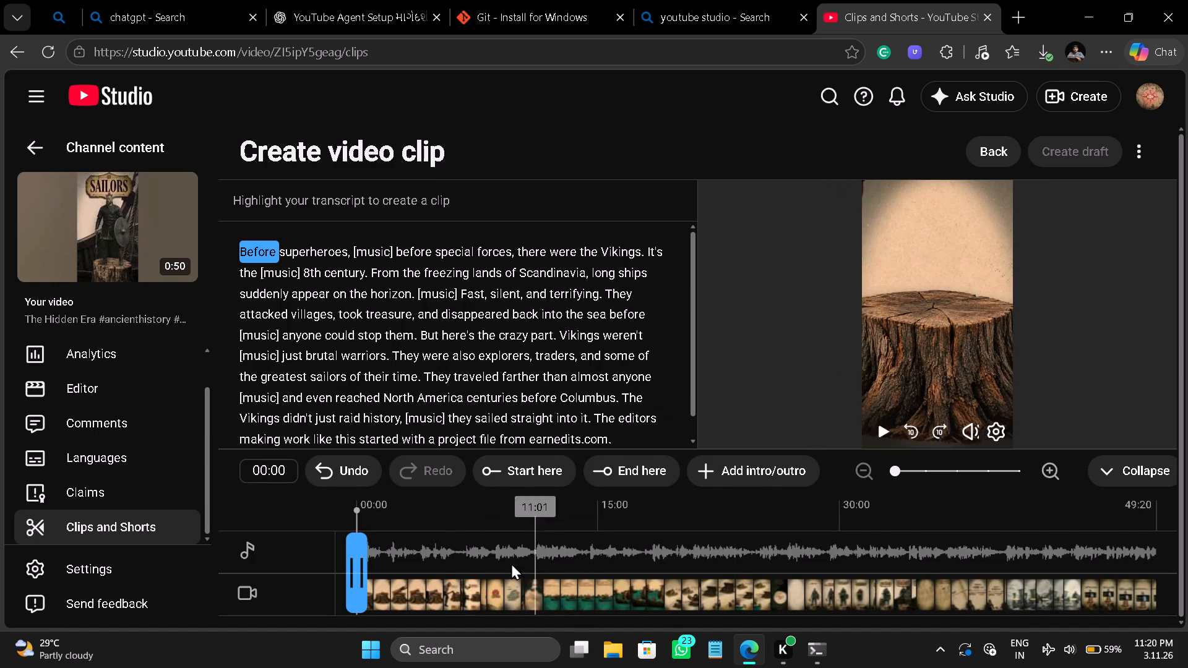
drag(367, 562, 486, 576)
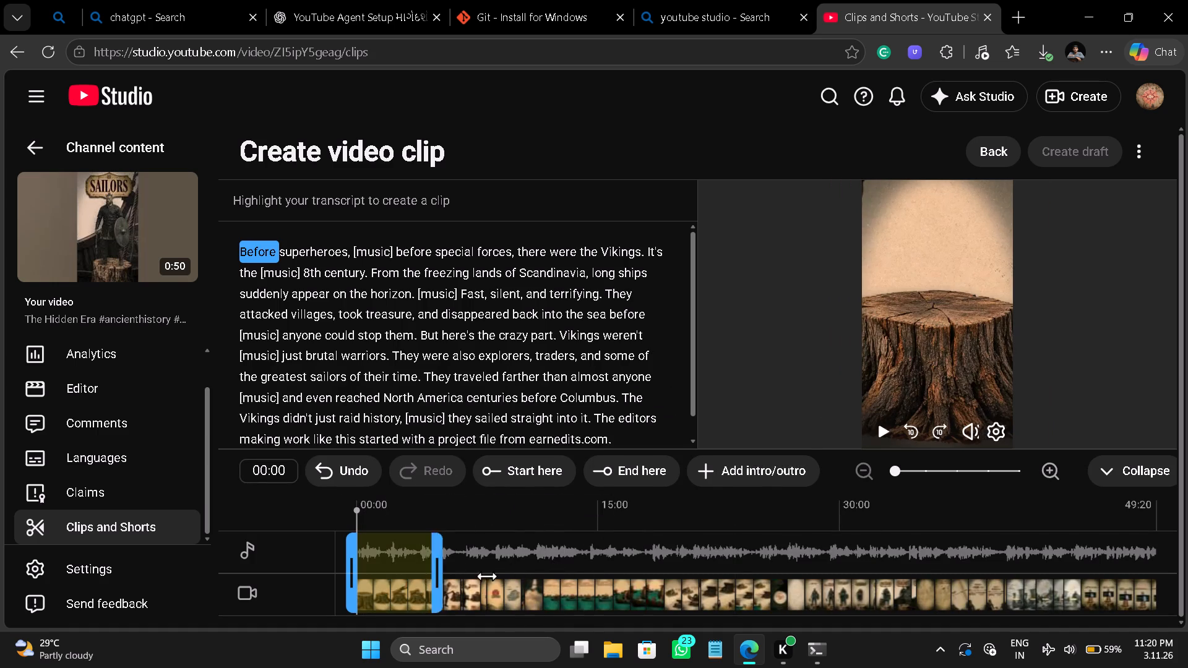
drag(486, 576, 1173, 591)
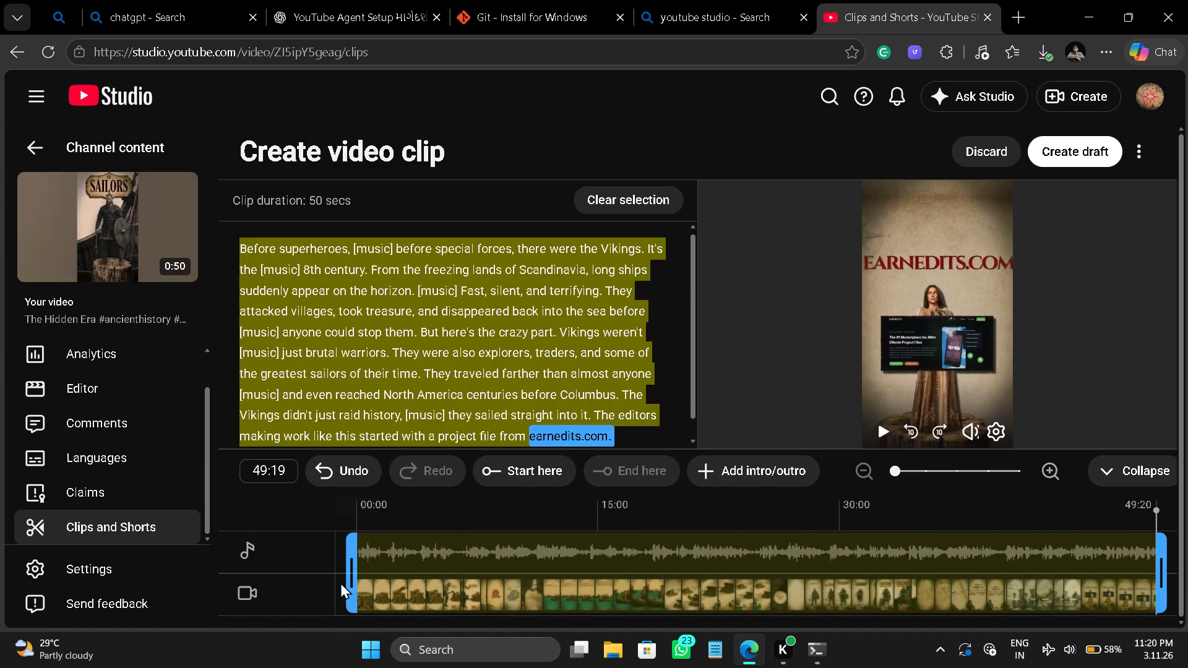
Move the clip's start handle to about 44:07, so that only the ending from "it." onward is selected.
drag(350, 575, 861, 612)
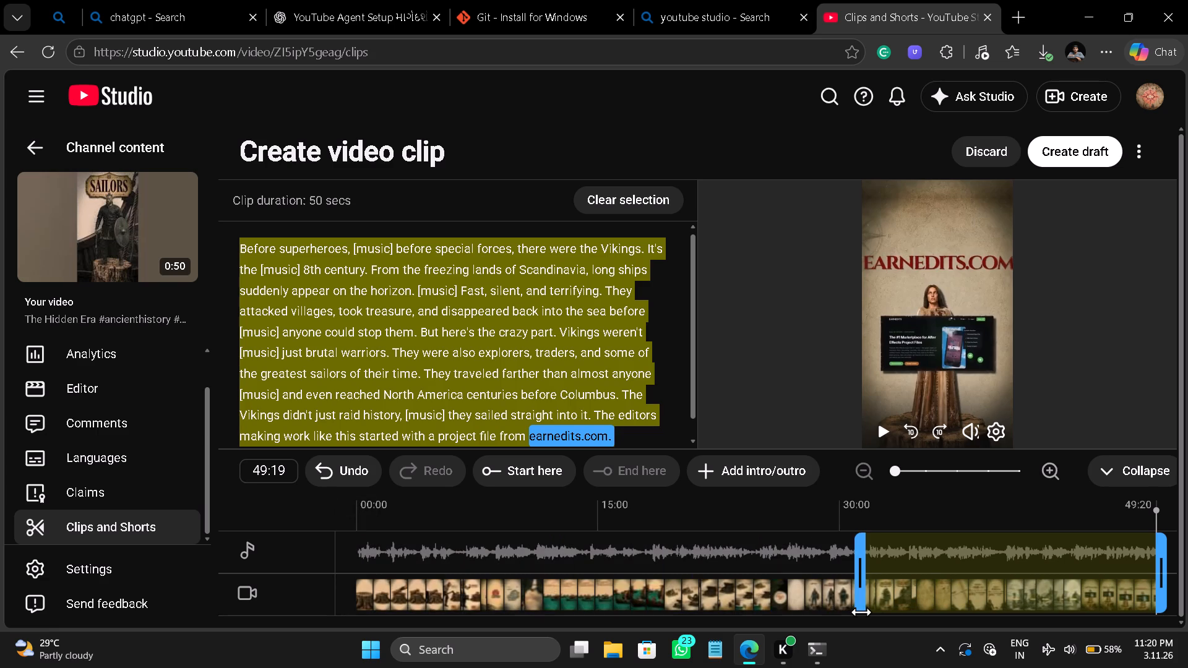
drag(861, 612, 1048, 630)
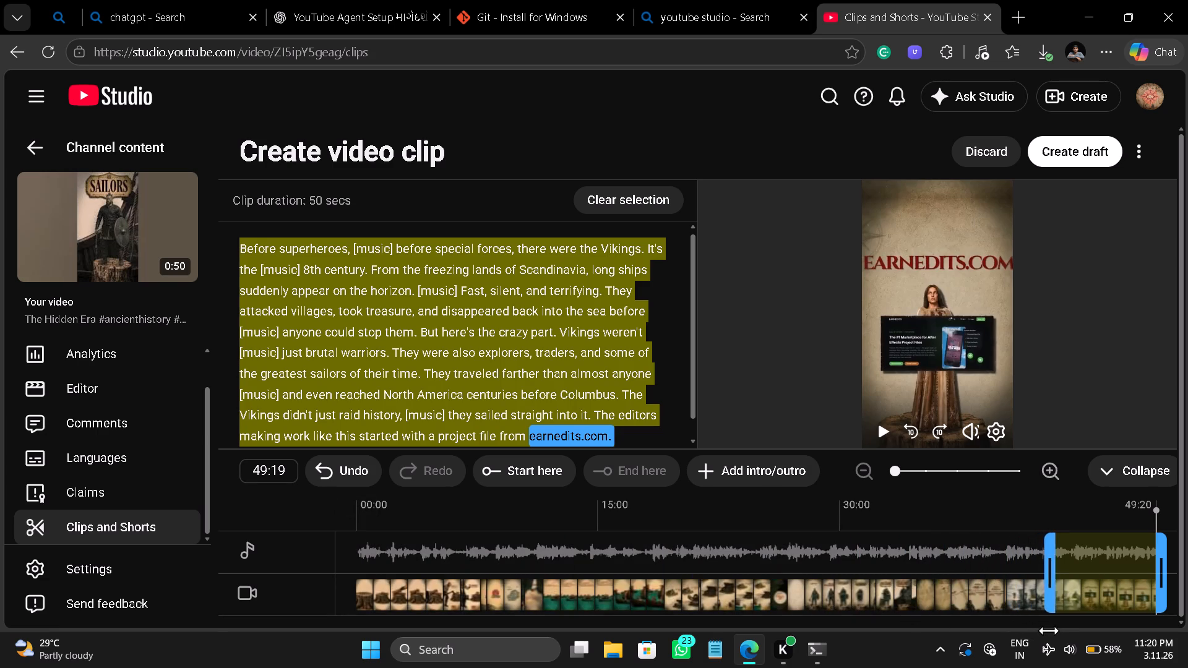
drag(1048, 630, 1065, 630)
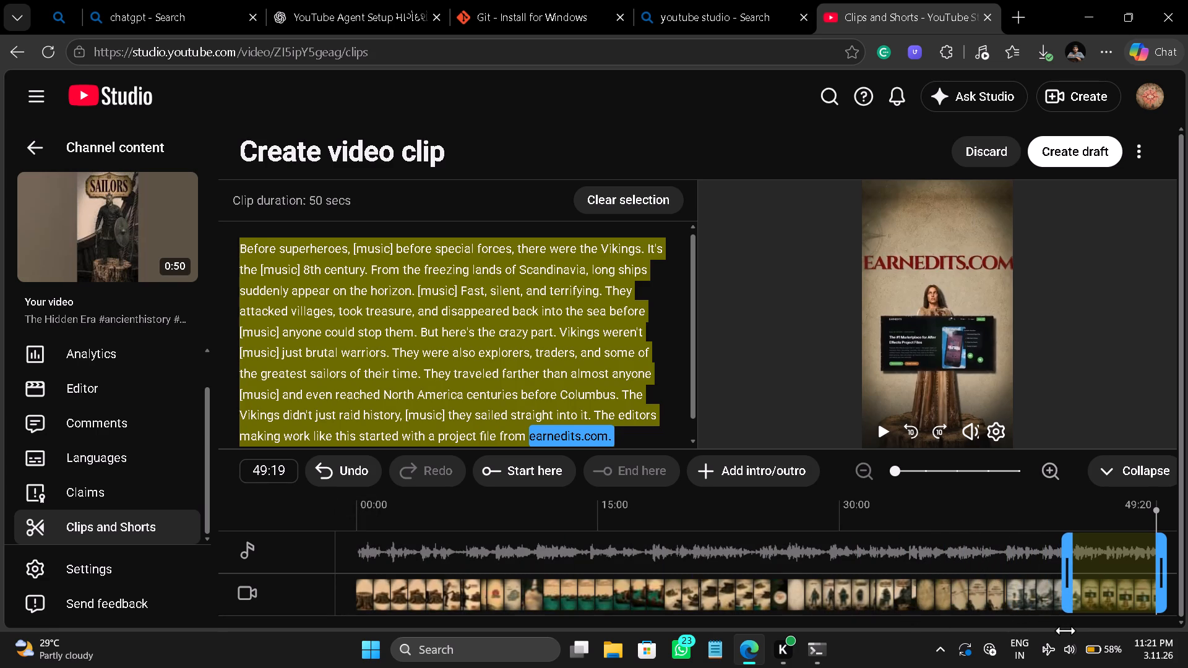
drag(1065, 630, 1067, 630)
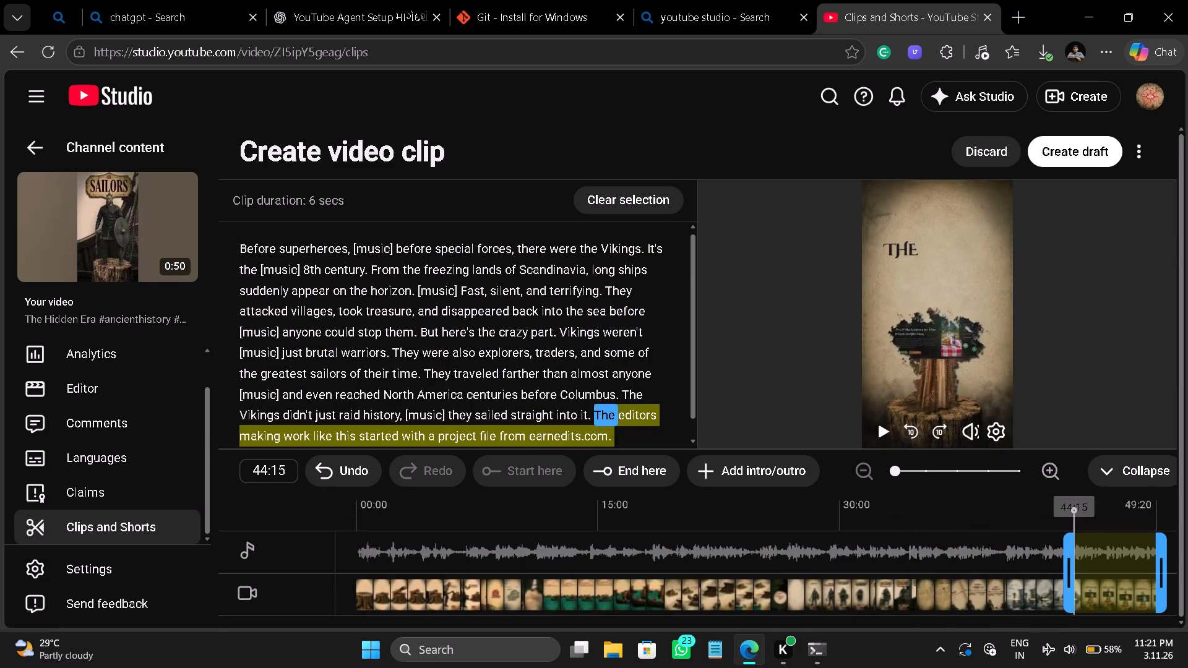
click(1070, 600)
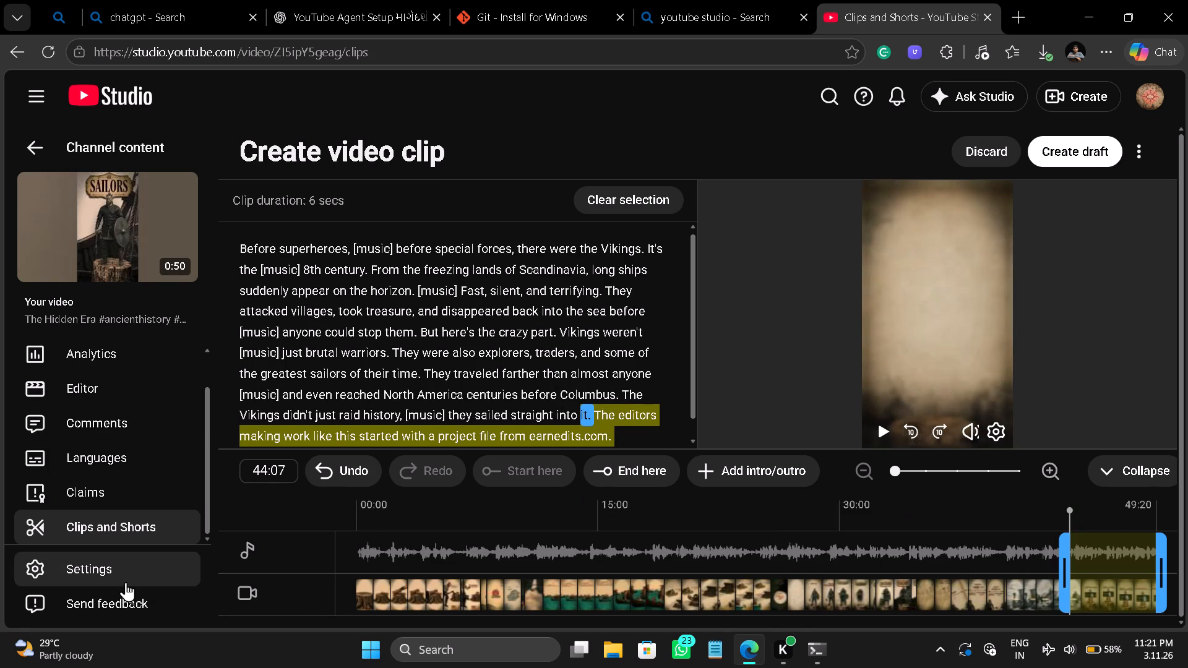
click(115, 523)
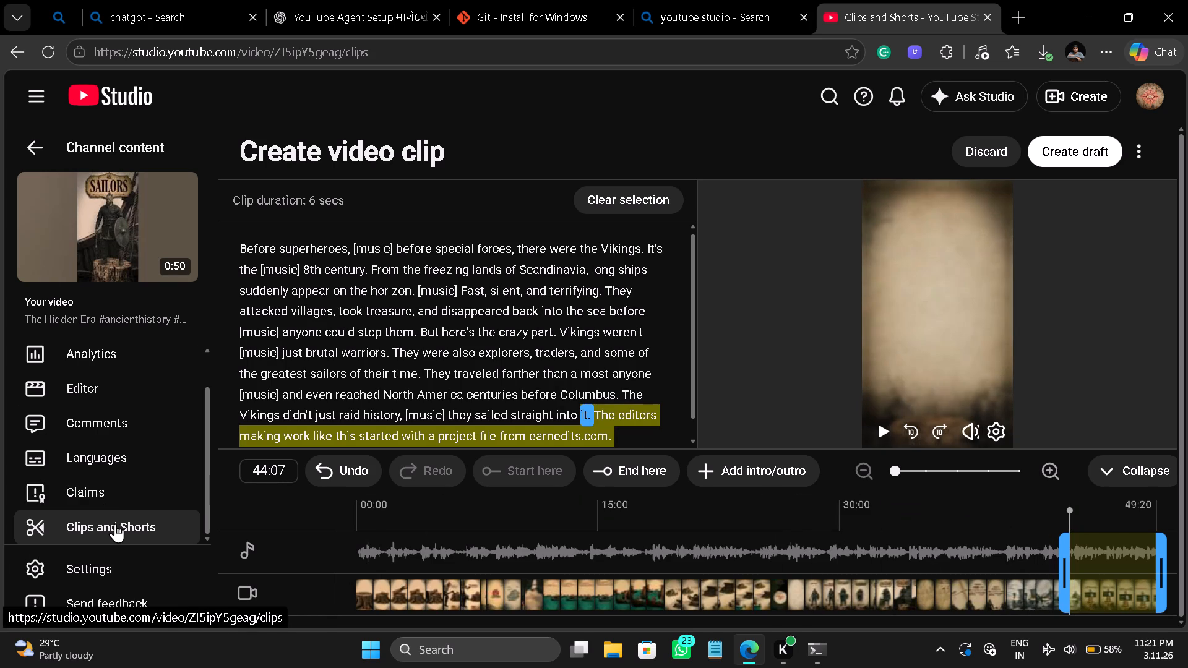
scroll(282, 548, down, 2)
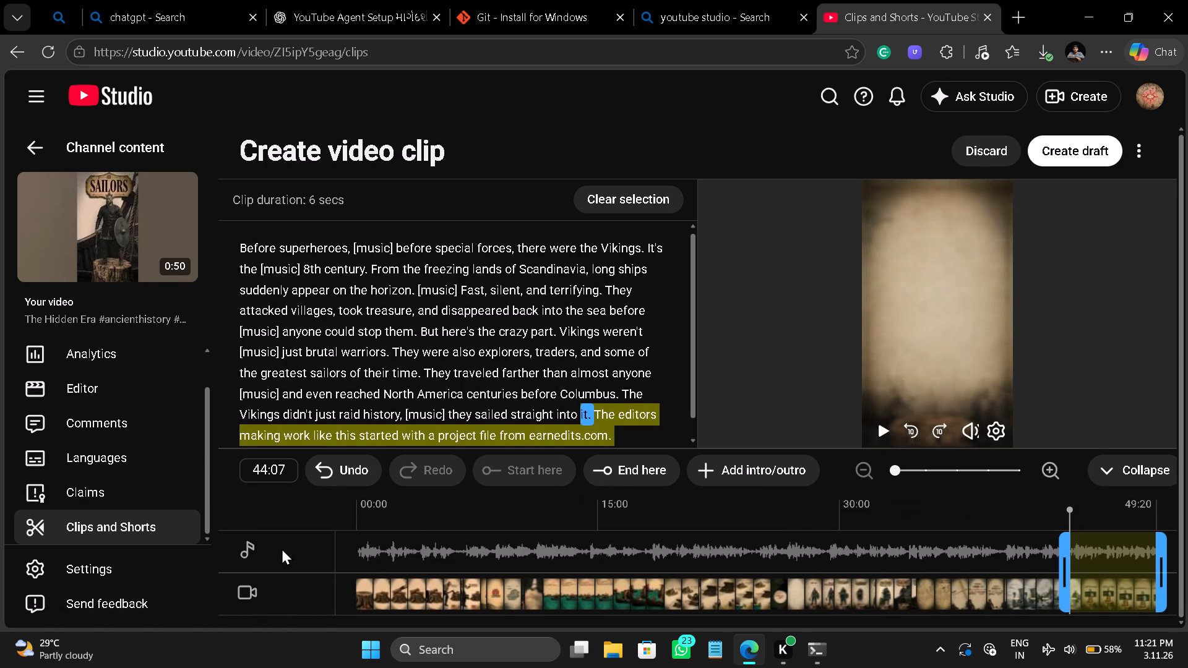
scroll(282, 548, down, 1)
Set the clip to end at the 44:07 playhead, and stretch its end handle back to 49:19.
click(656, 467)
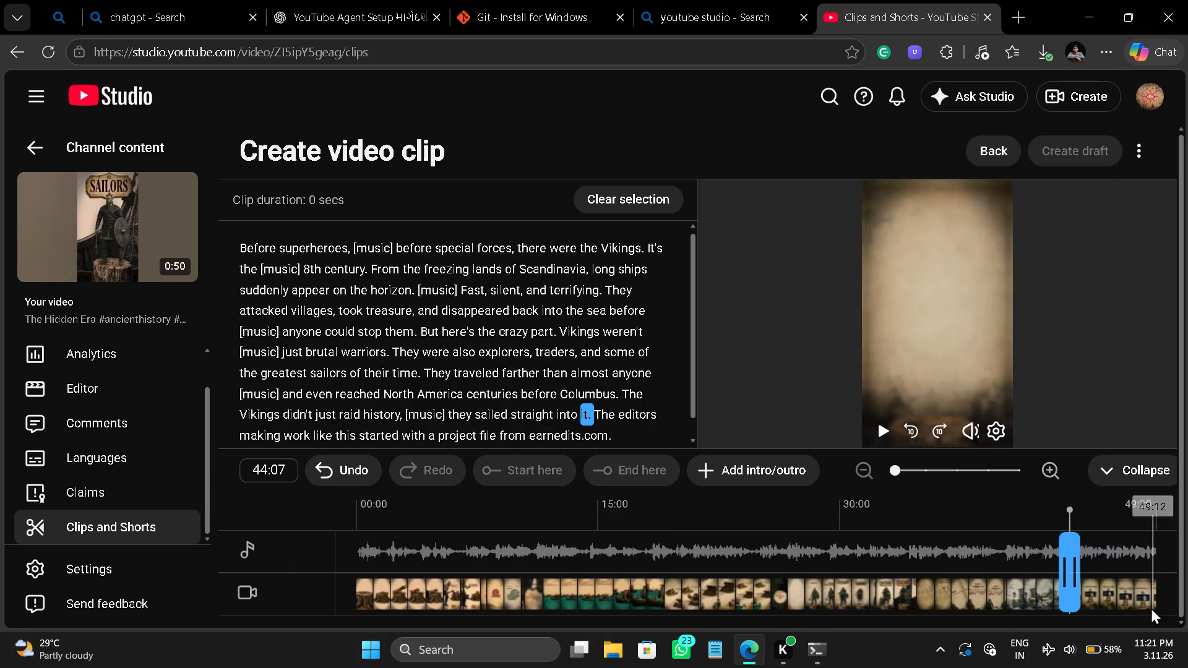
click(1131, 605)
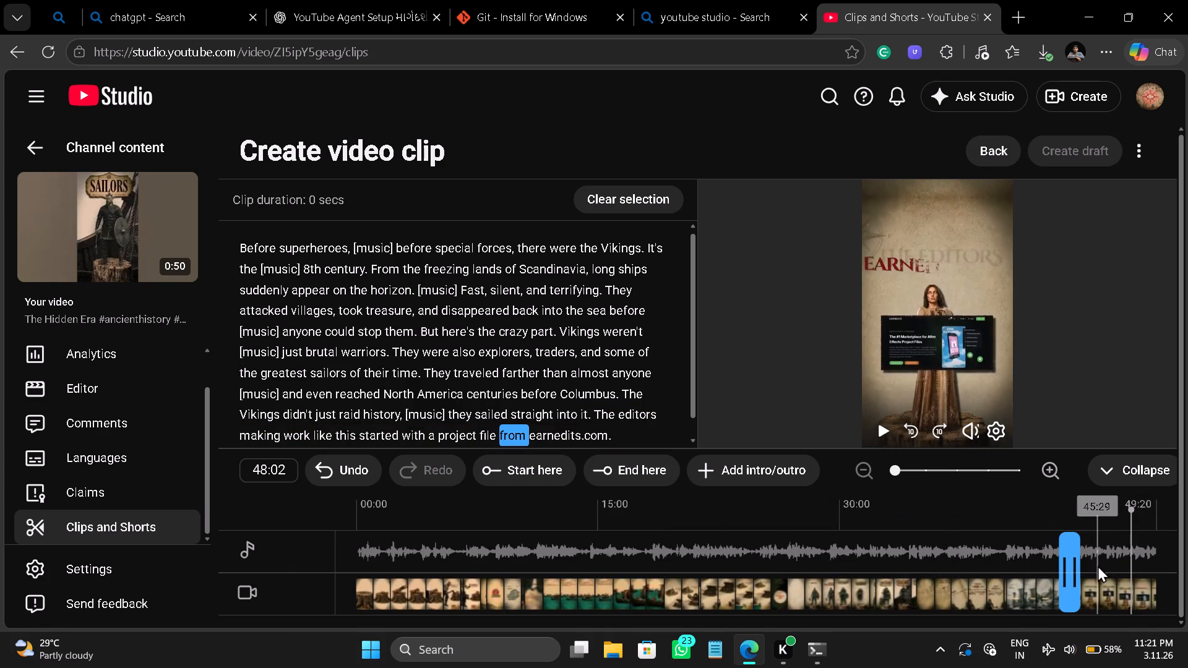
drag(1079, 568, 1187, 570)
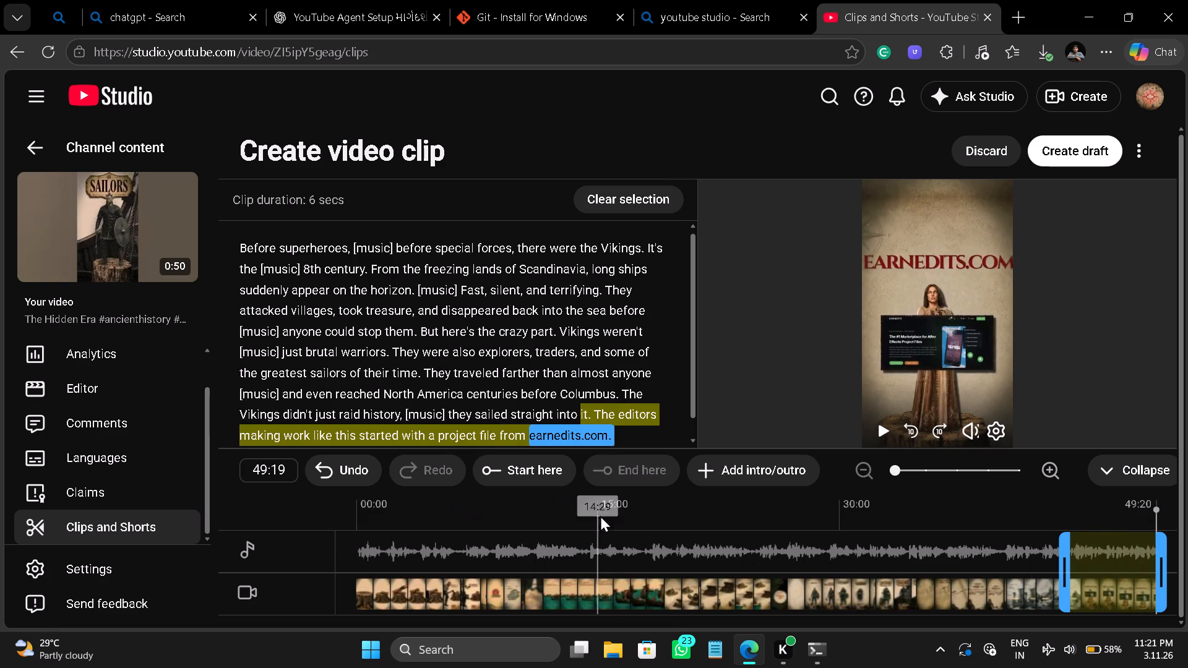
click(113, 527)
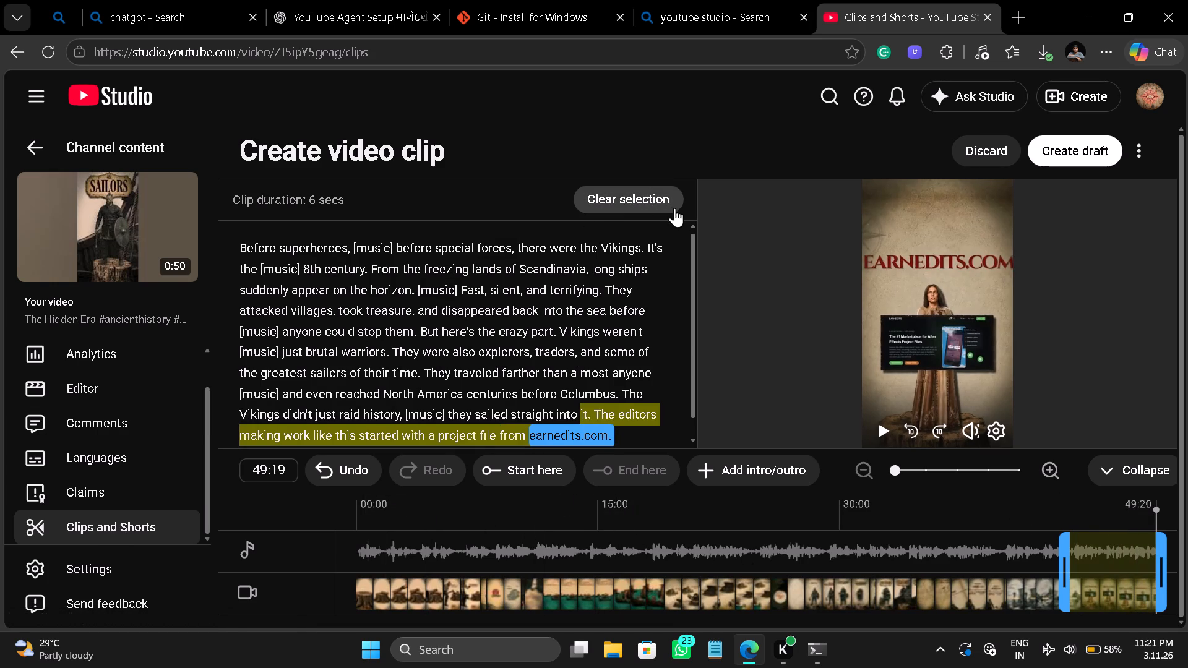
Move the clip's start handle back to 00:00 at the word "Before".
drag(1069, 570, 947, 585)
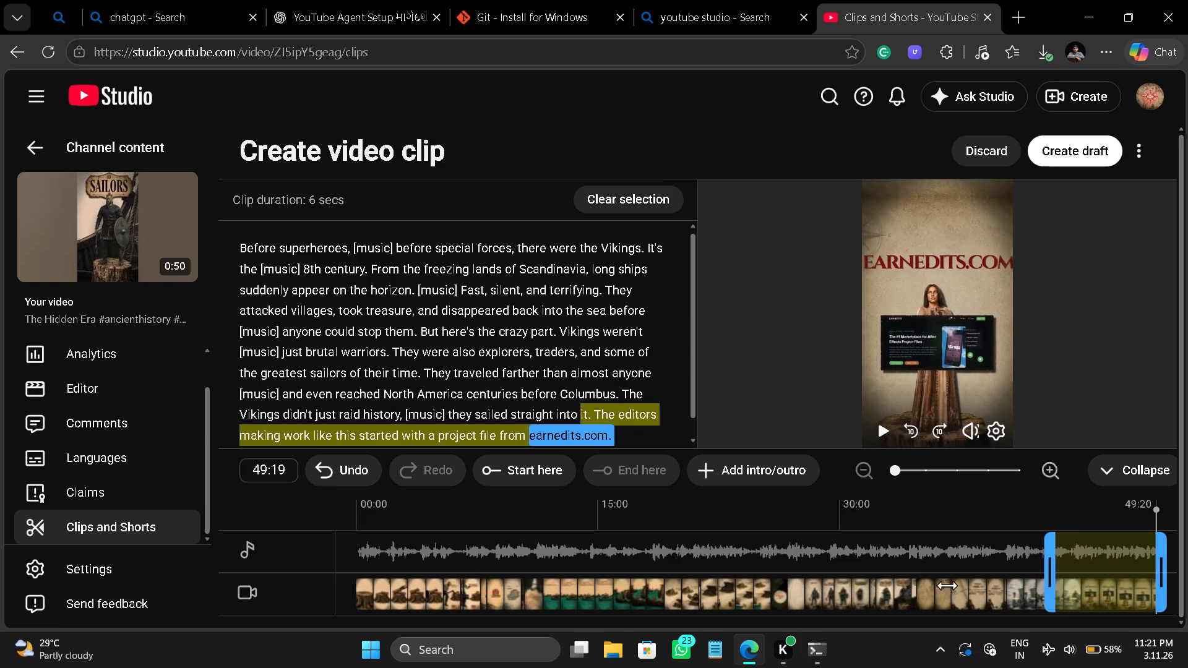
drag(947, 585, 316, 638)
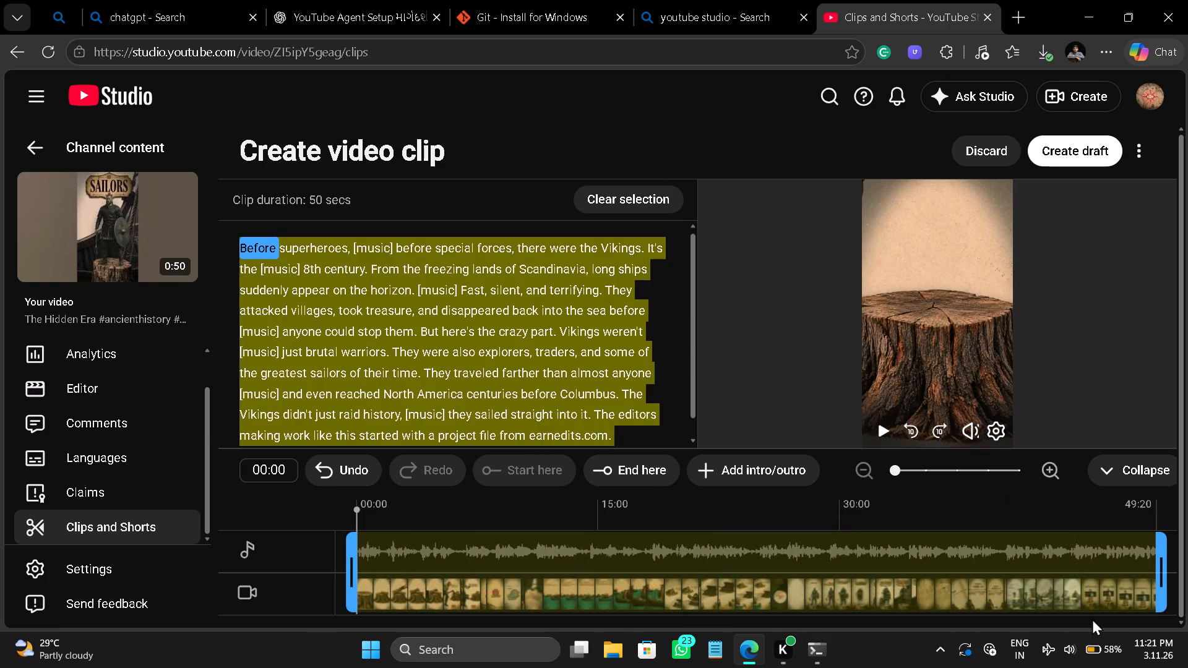
Trim the clip's end handle back to about 43:29, at "it." before the promotional line "The editors making work like this".
drag(1160, 574, 1096, 585)
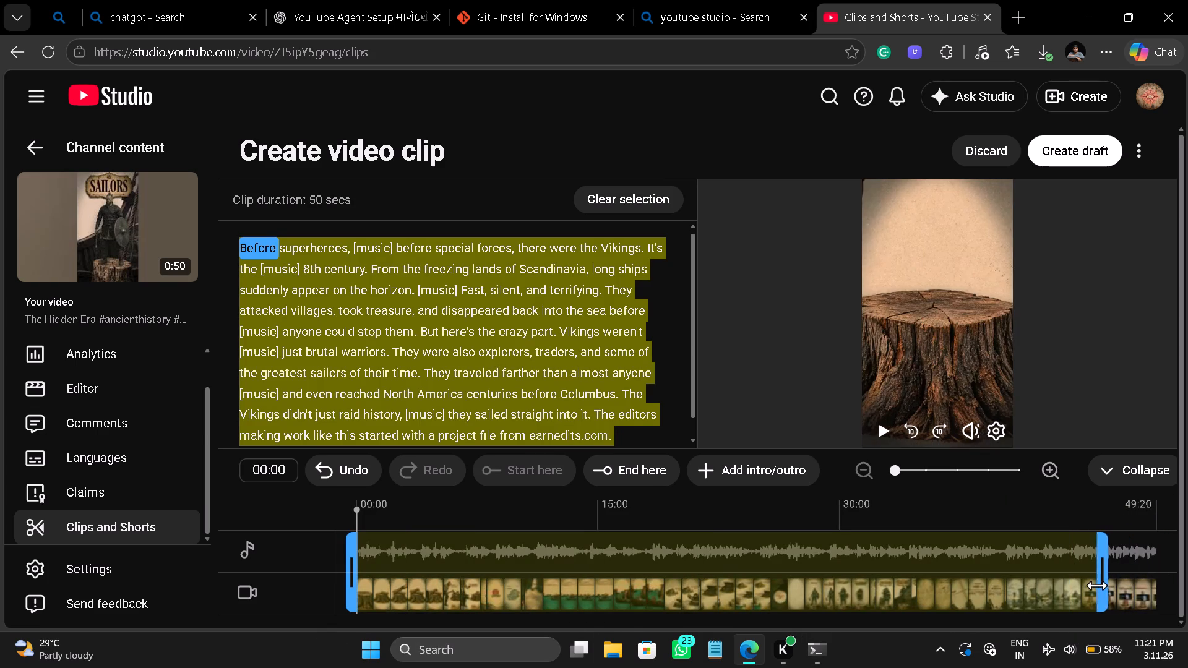
drag(1096, 585, 1081, 589)
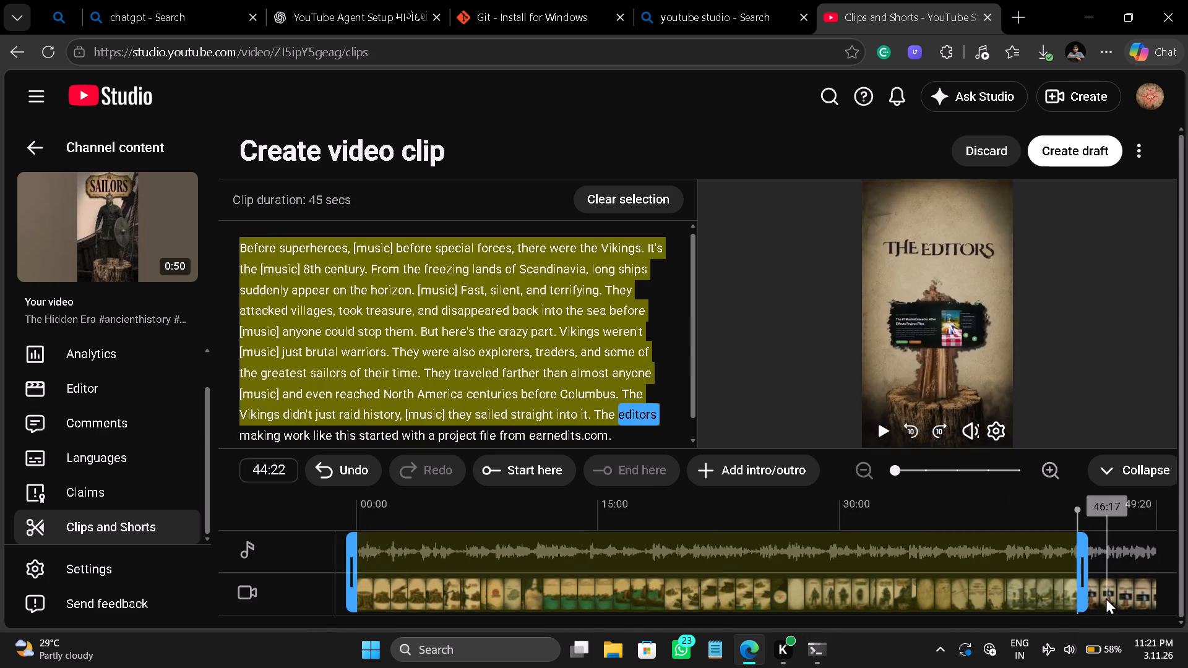
drag(1081, 596, 1070, 597)
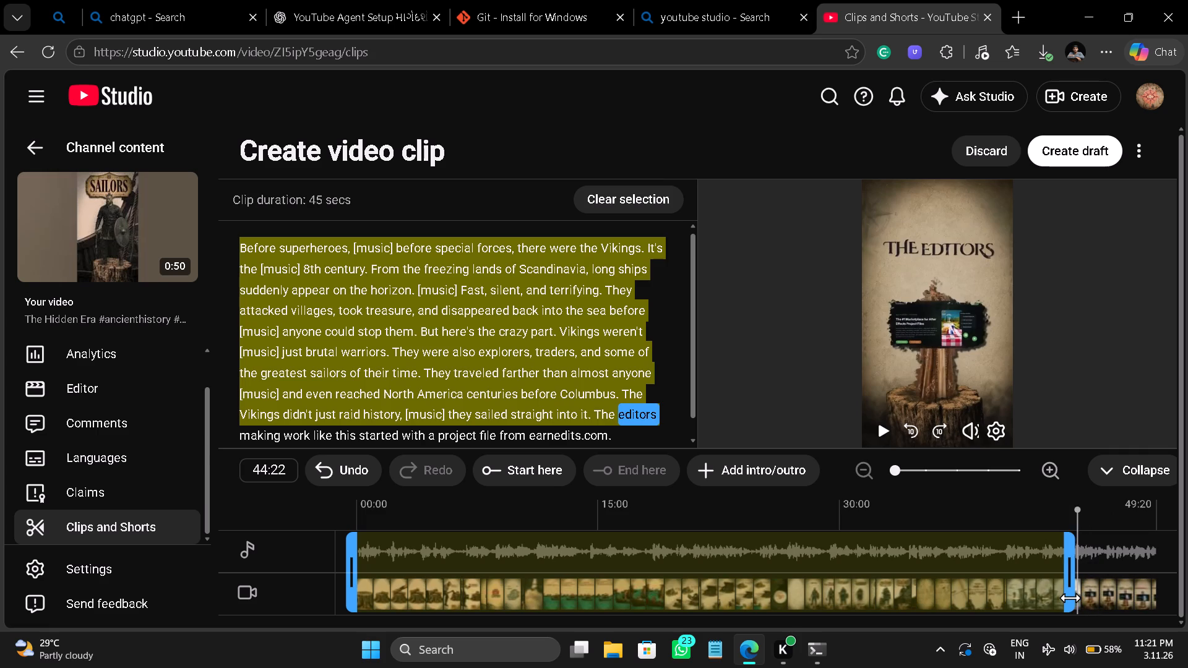
drag(1070, 597, 1069, 597)
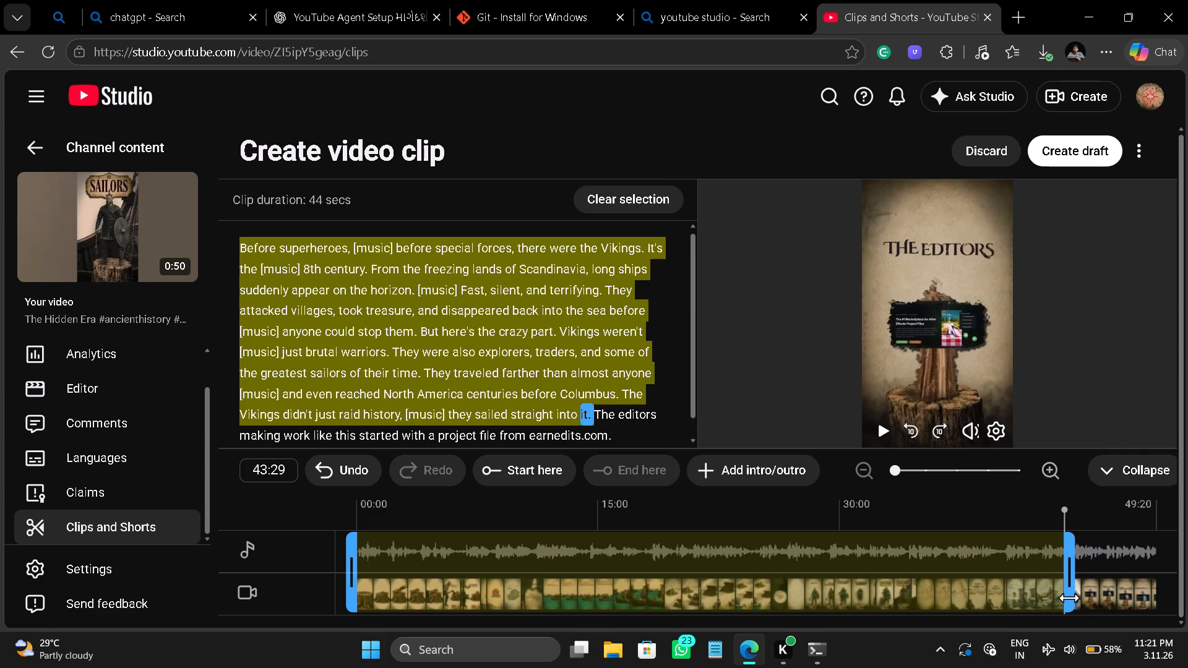
click(1069, 597)
Create a draft video from the trimmed clip.
click(1074, 158)
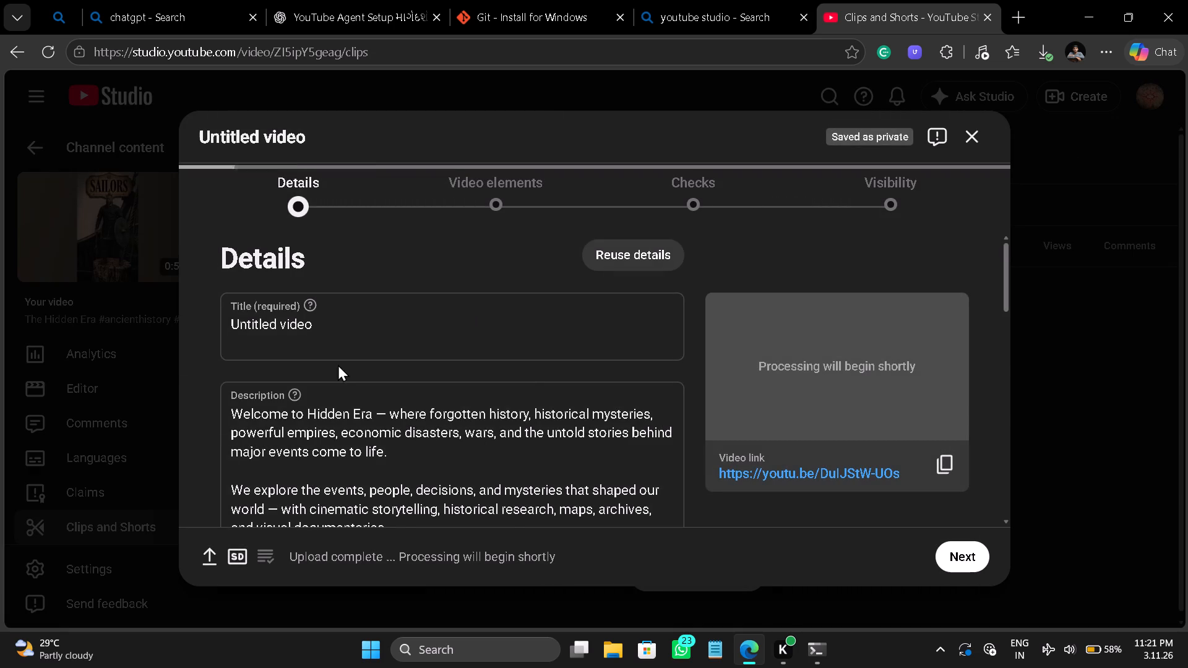
Set the draft's audience to "No, it's not Made for Kids".
scroll(338, 364, down, 2)
scroll(446, 405, down, 5)
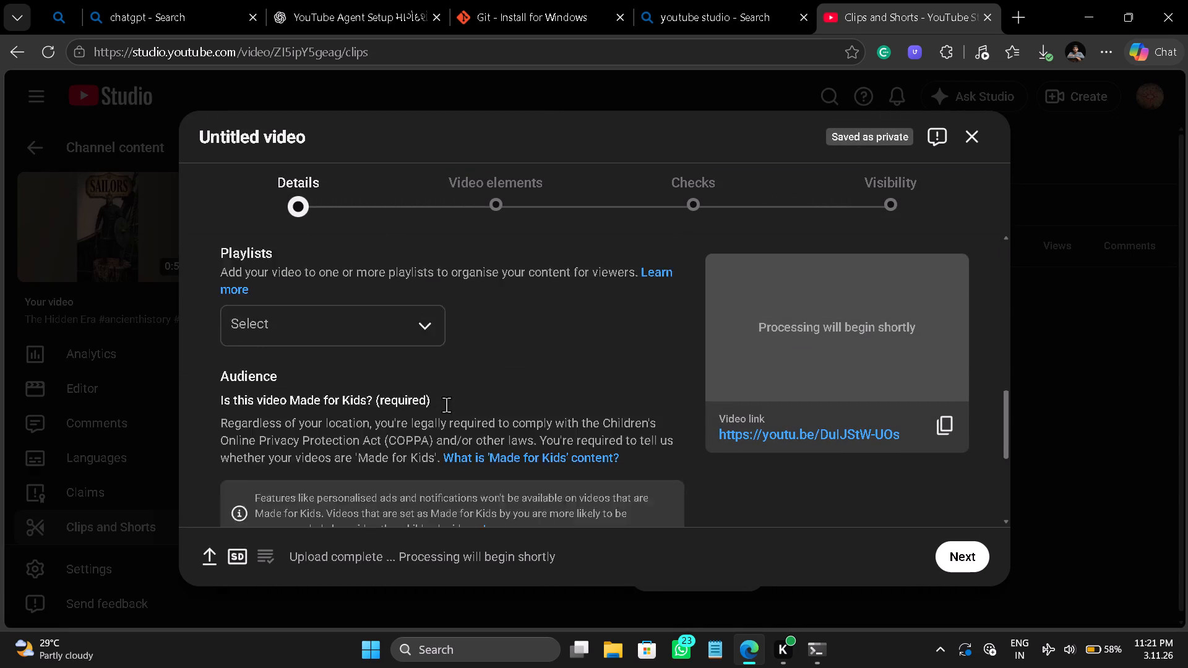
scroll(446, 405, down, 2)
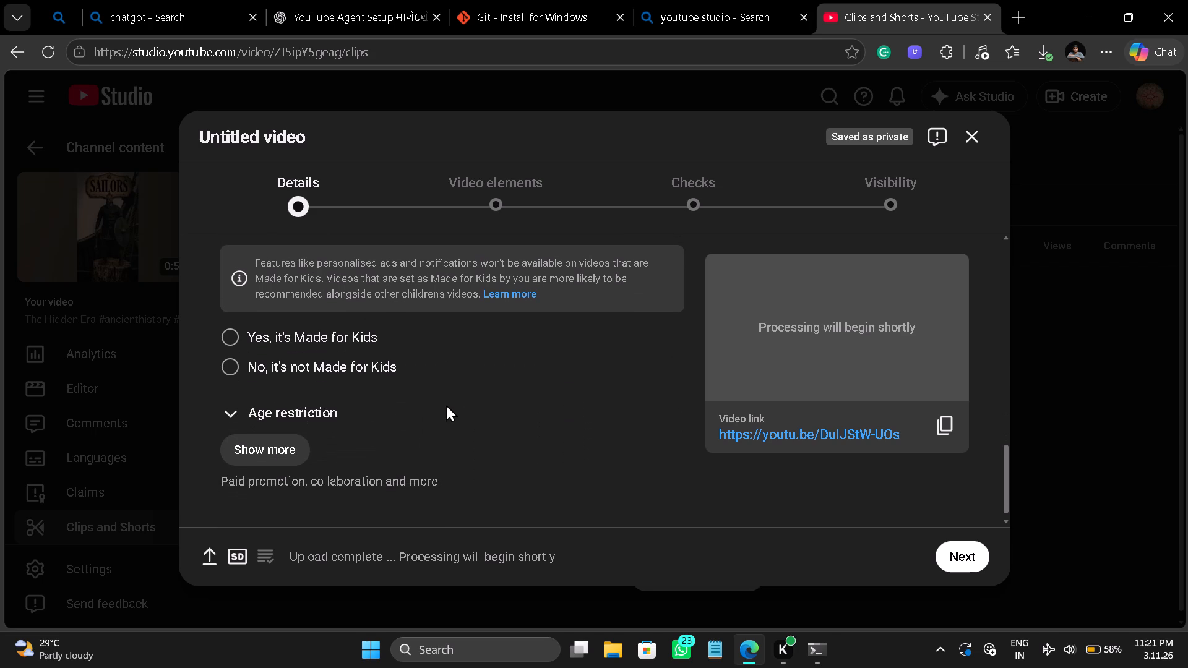
click(234, 370)
Choose the third suggested frame from the video as the draft's thumbnail.
scroll(494, 479, up, 3)
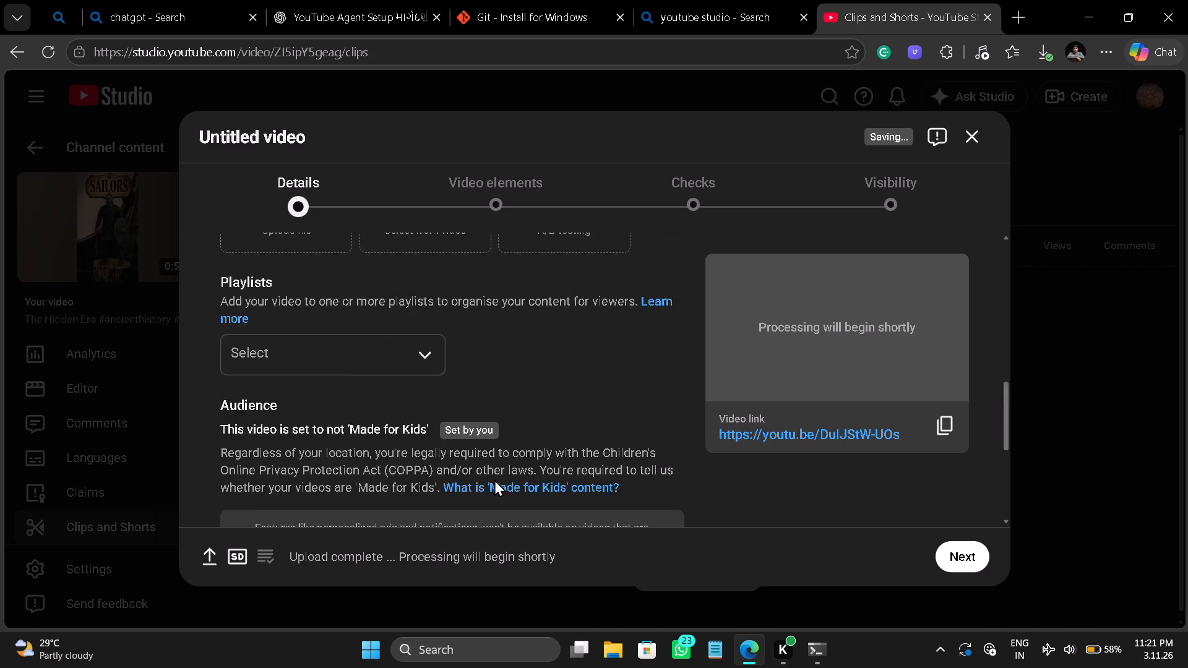
scroll(519, 409, up, 2)
scroll(467, 424, down, 1)
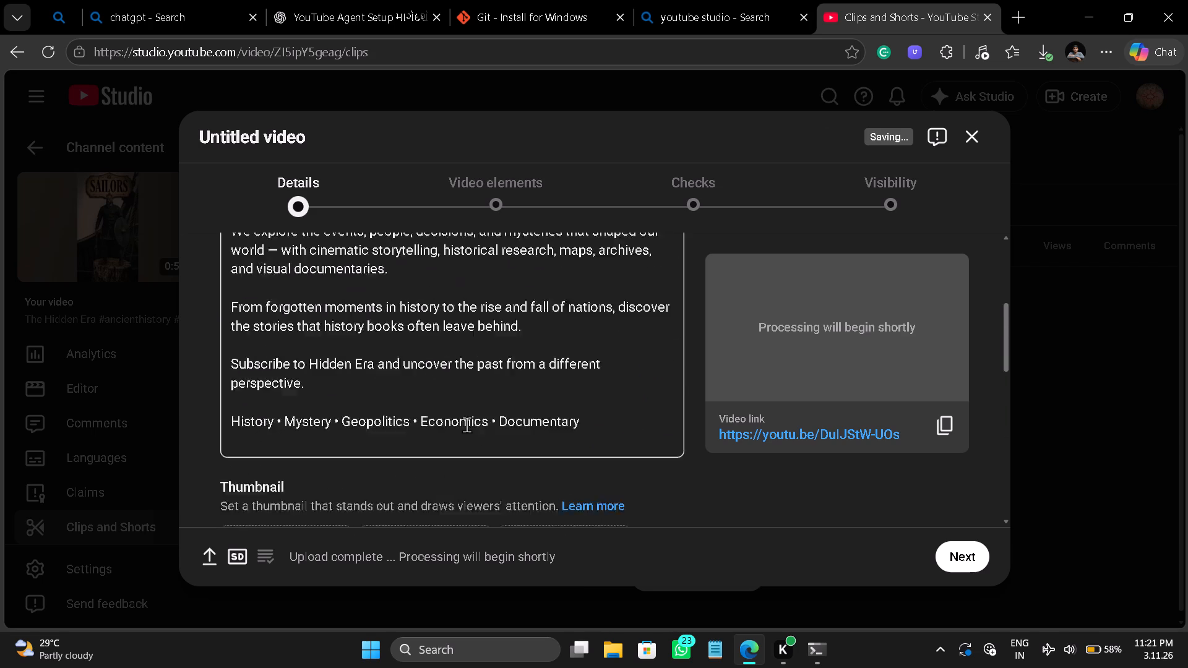
scroll(467, 424, down, 1)
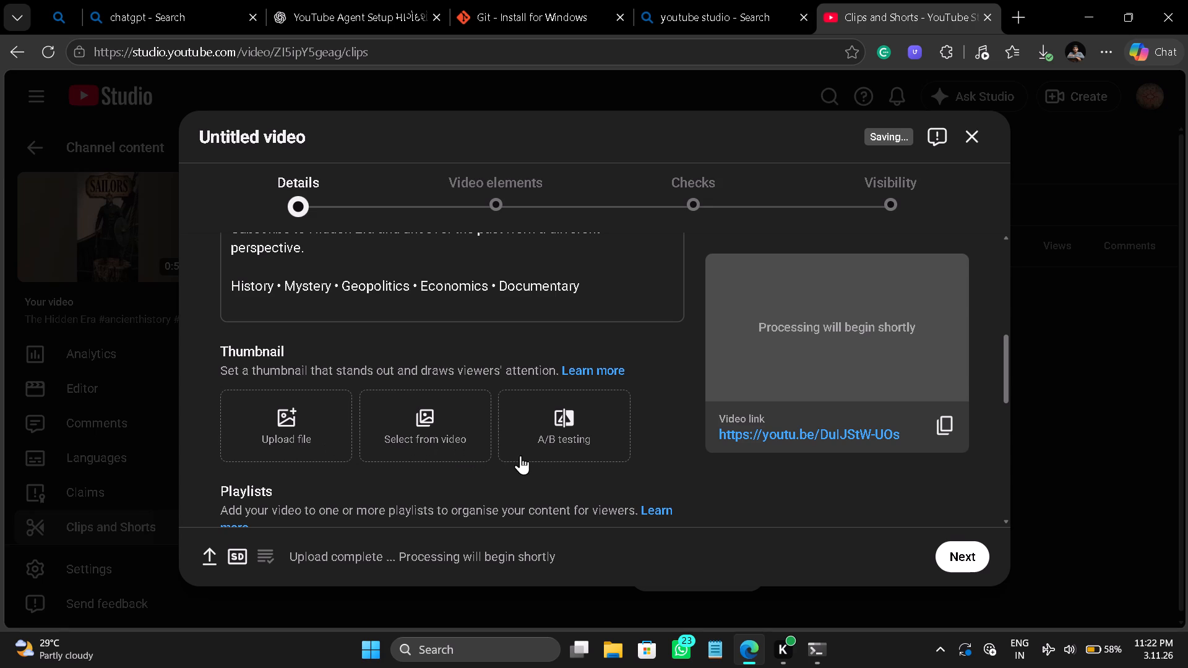
click(444, 439)
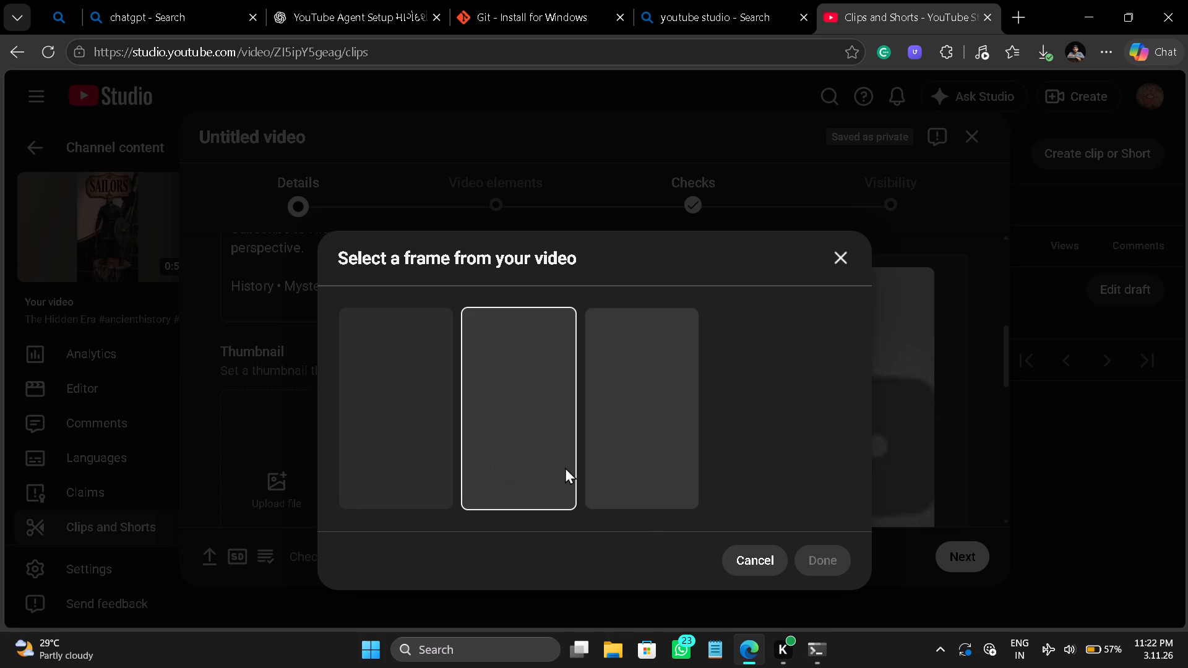
click(535, 448)
click(642, 454)
click(535, 427)
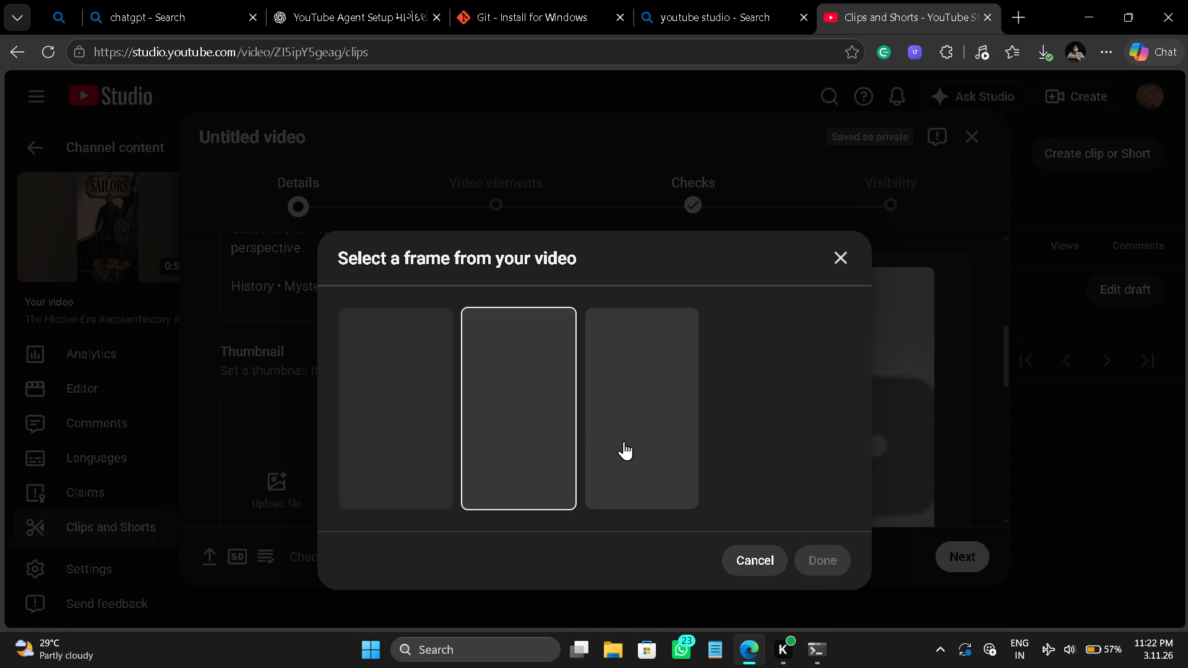
click(624, 441)
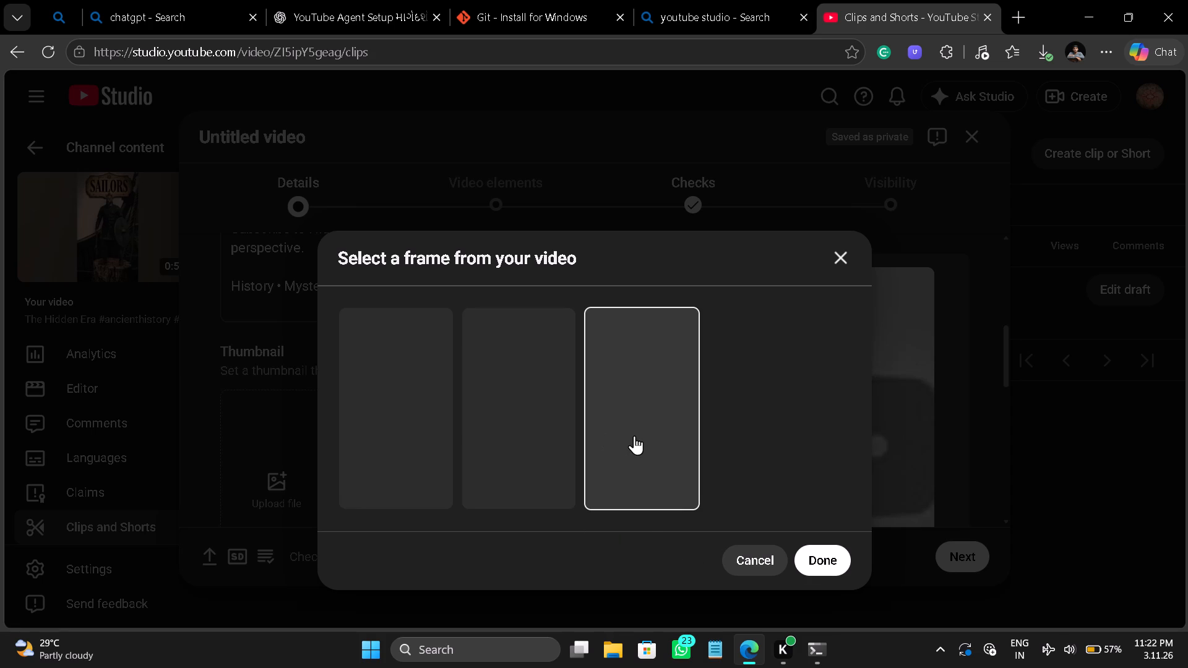
click(838, 558)
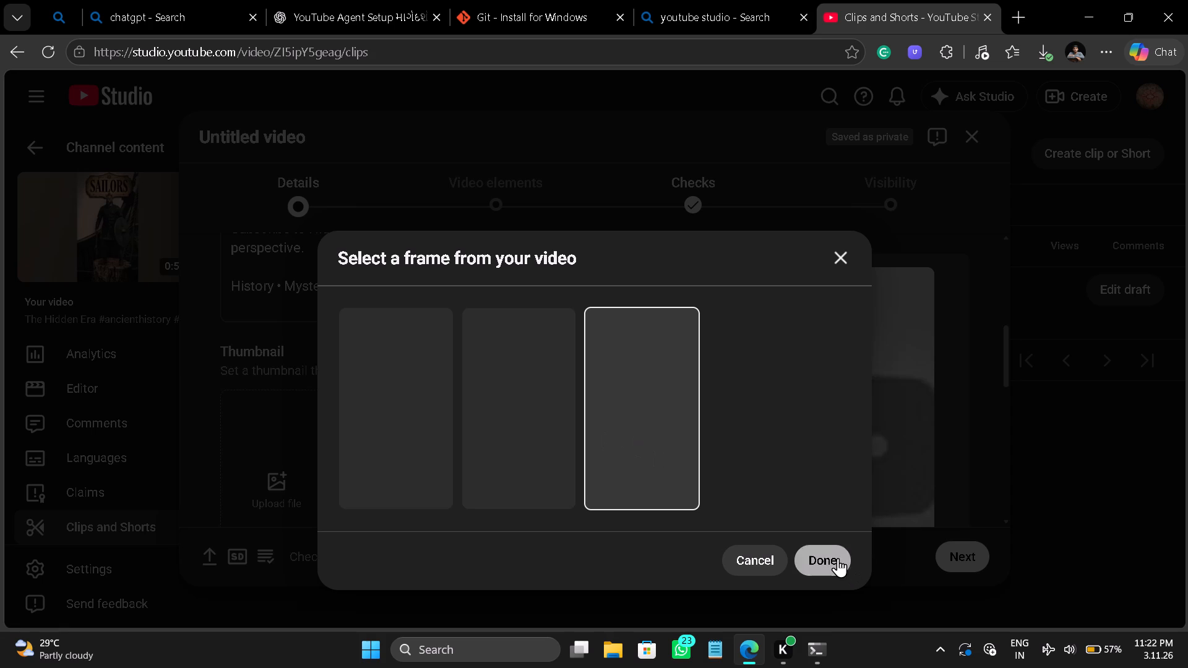
Review the draft's details from the description and thumbnail through to the audience and age restriction settings.
scroll(624, 452, up, 1)
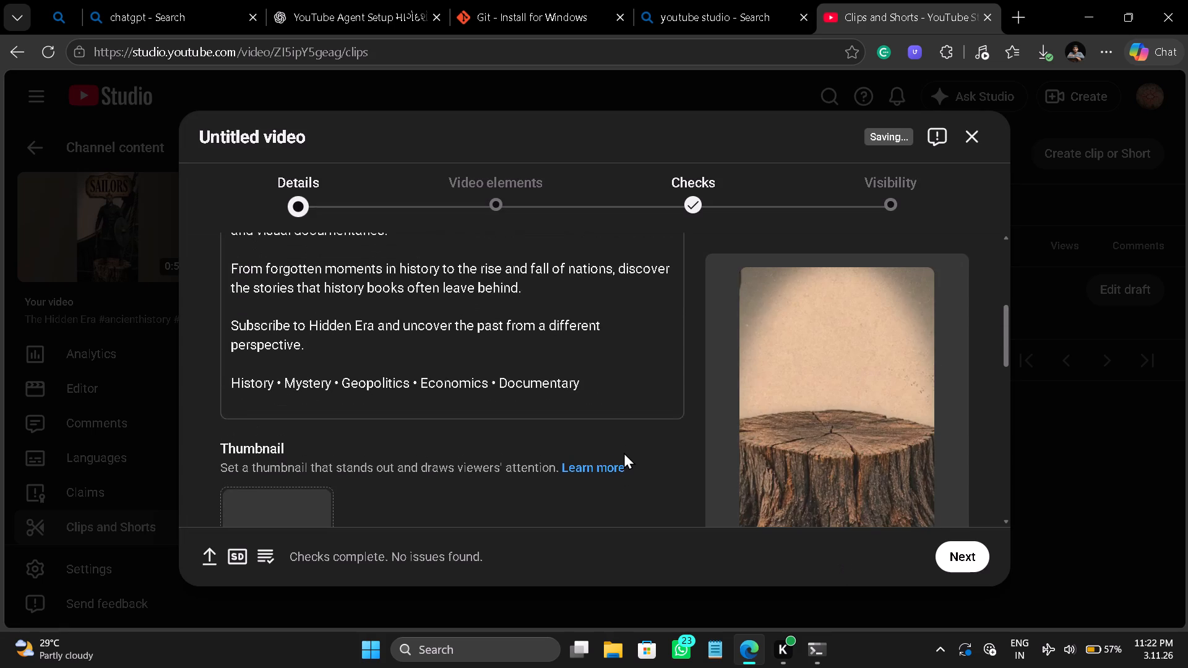
scroll(624, 452, down, 5)
scroll(624, 452, up, 1)
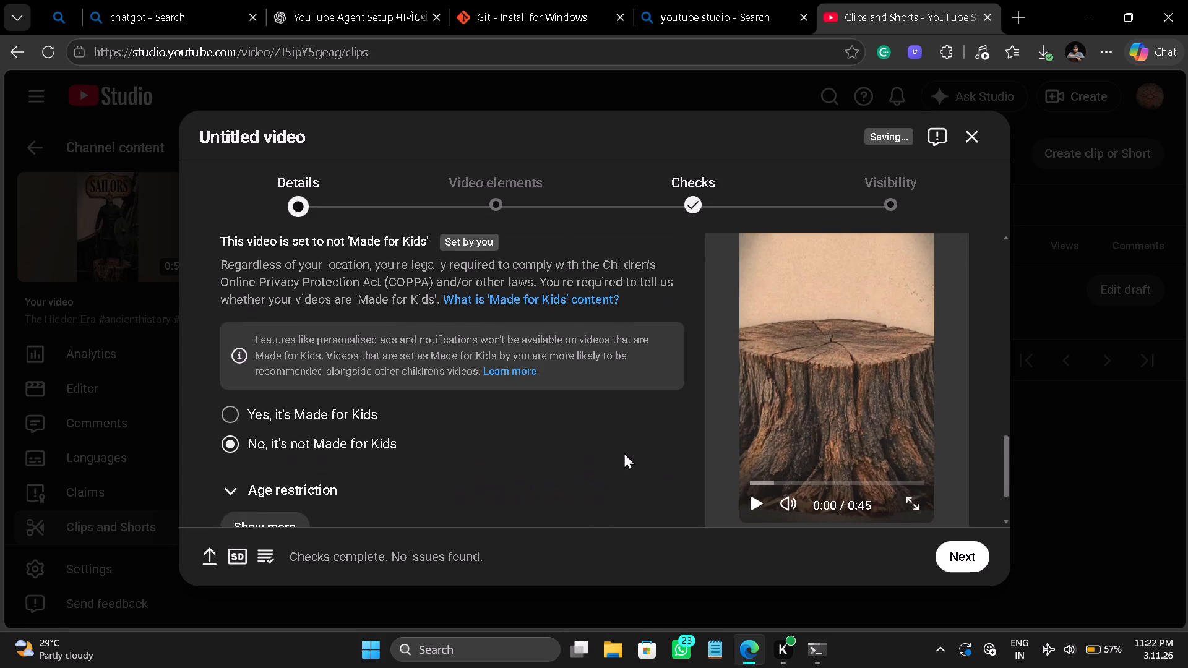
scroll(624, 452, up, 3)
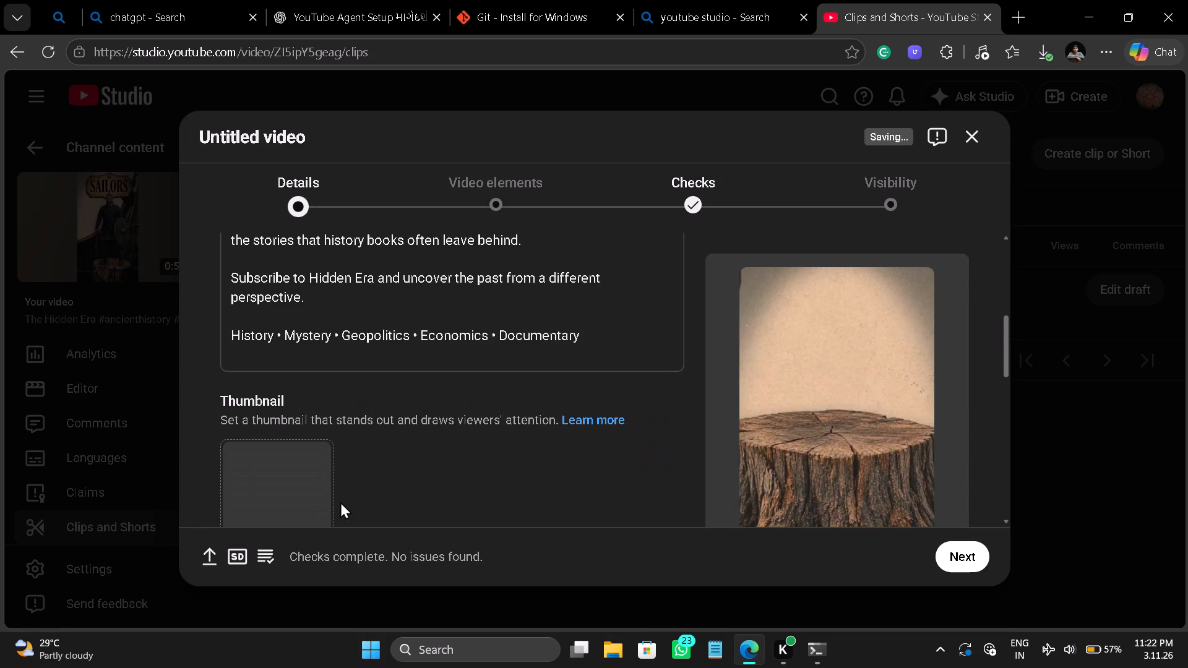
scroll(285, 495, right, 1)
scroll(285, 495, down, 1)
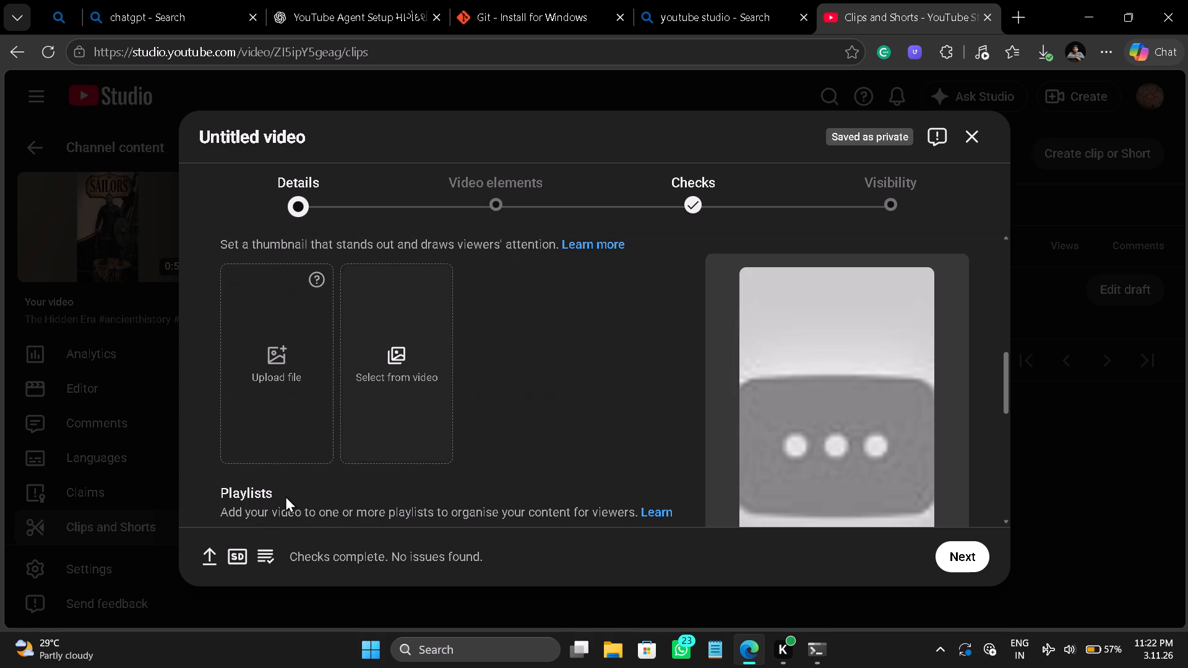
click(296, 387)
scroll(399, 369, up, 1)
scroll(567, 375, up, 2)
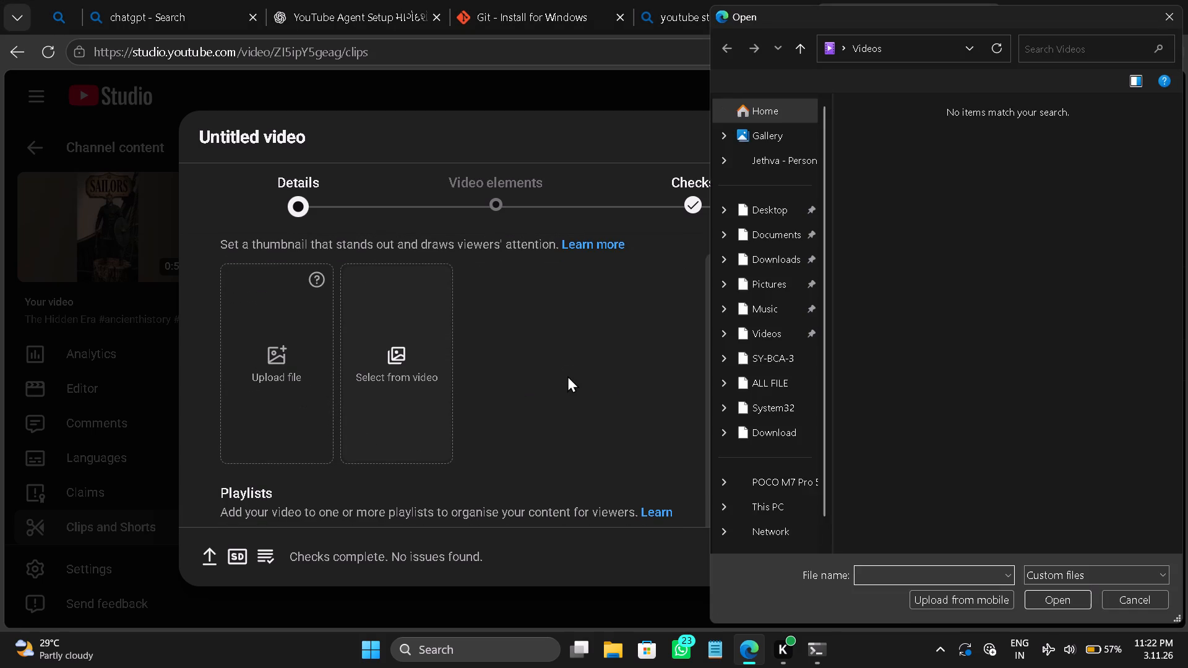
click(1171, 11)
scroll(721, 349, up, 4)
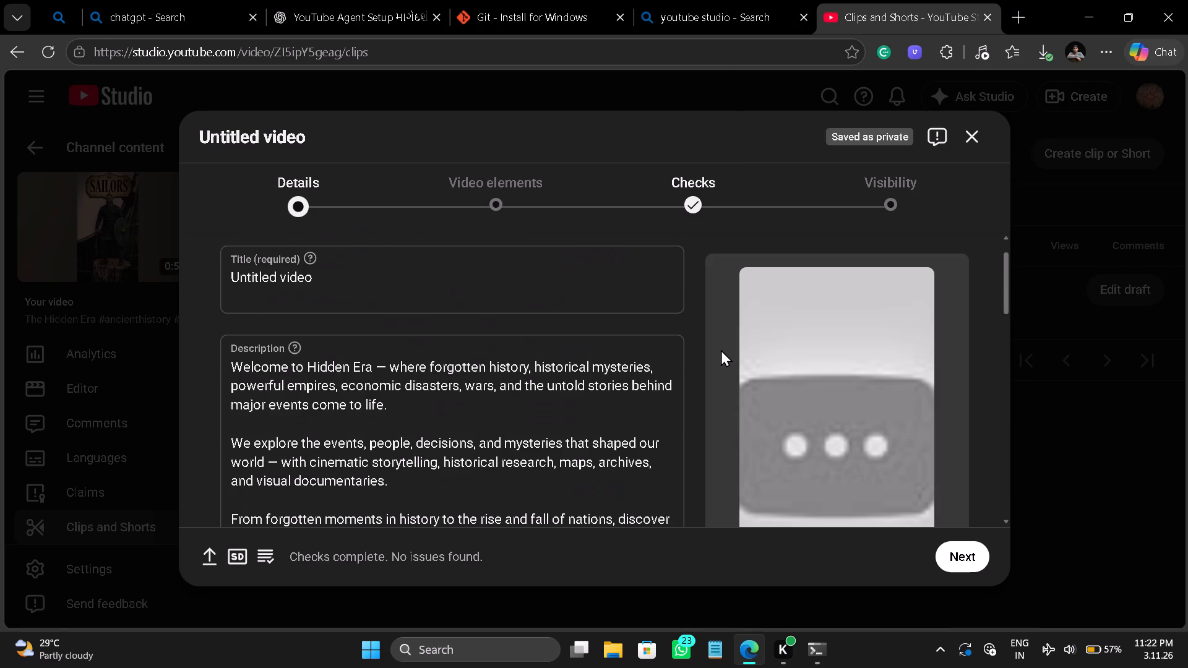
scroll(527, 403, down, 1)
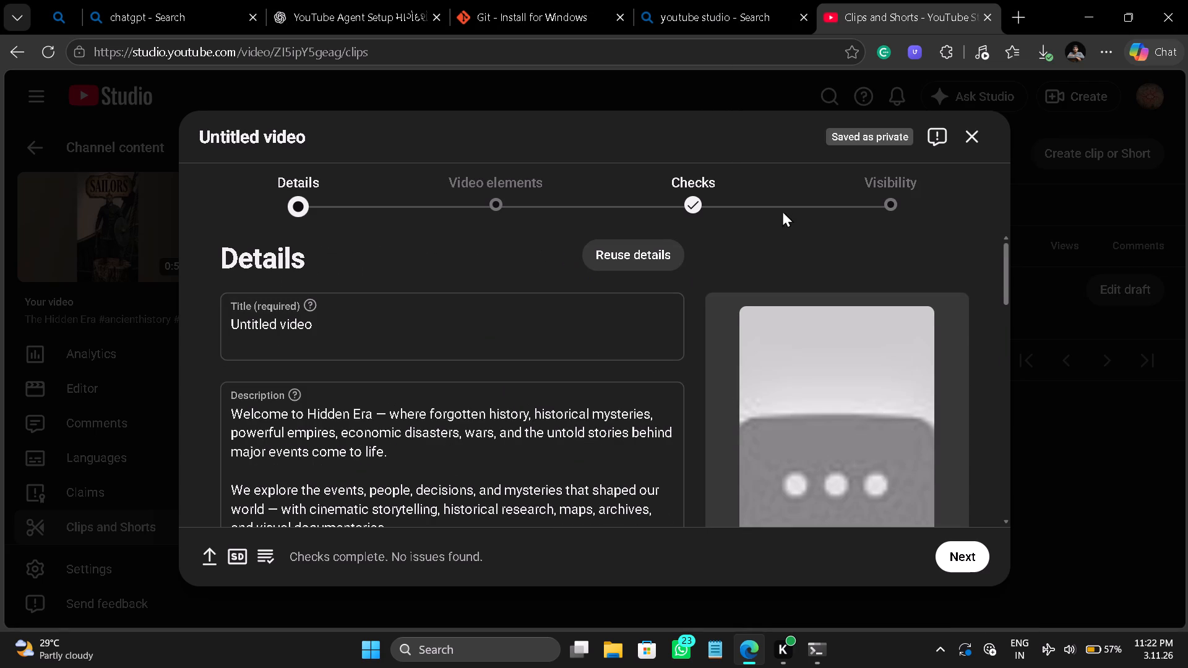
Save and close the untitled draft video.
click(971, 137)
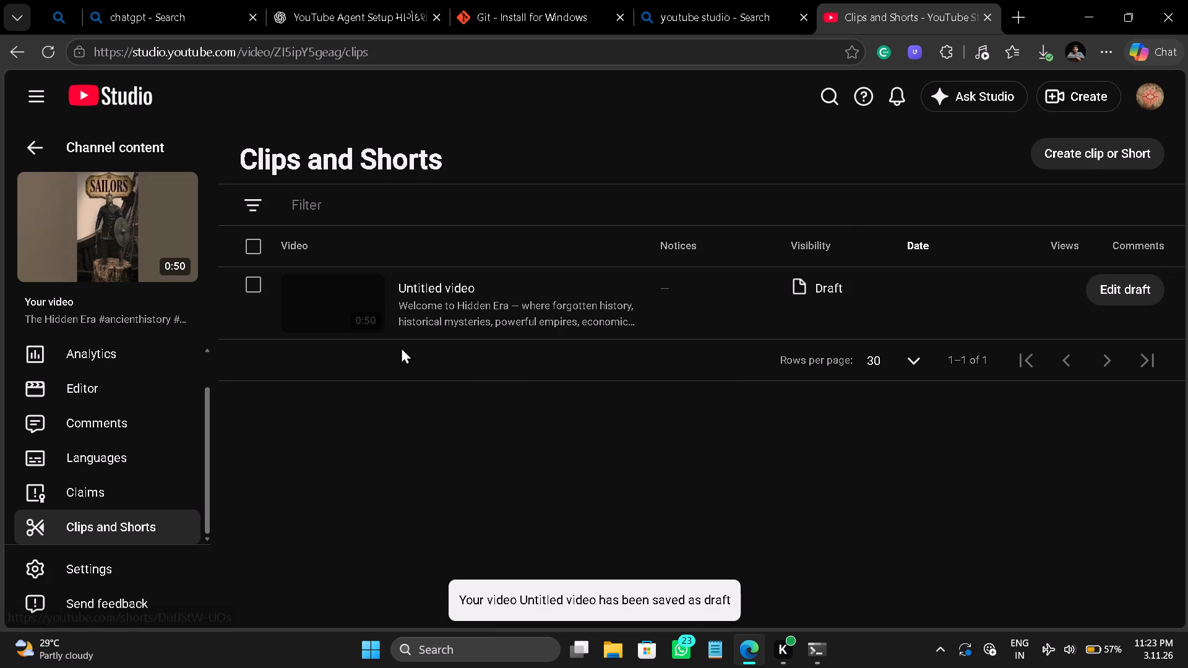
click(414, 310)
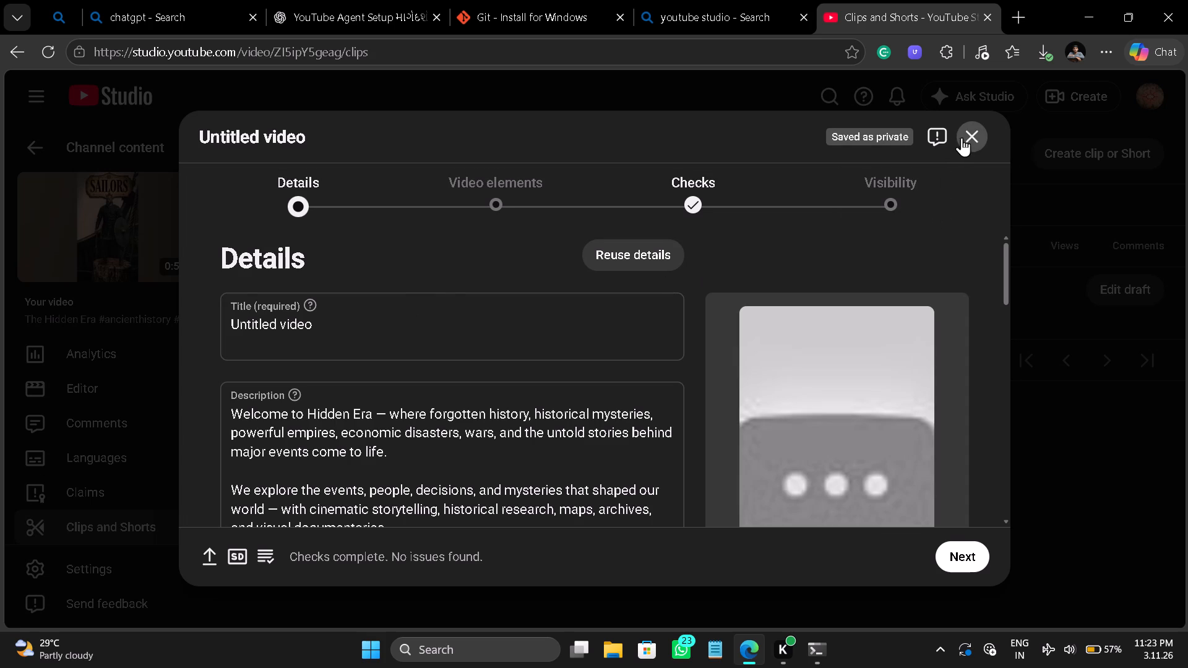
click(966, 137)
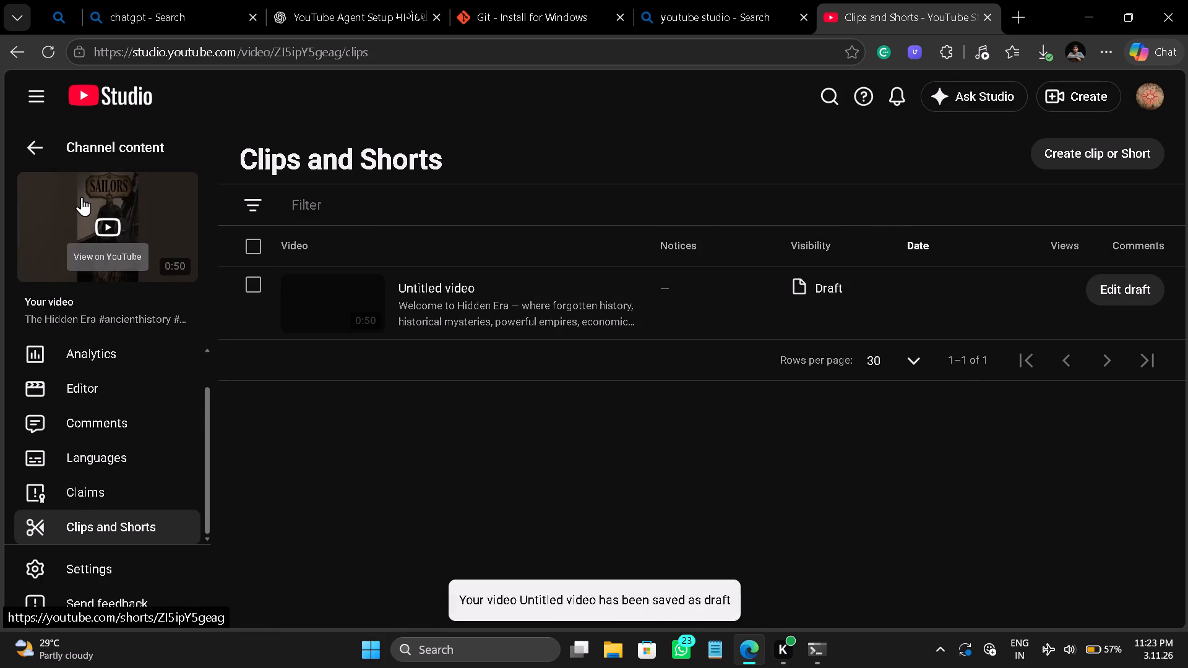
Copy the full title, hashtags included, from the details of the scheduled "The Hidden Era" Short.
click(30, 150)
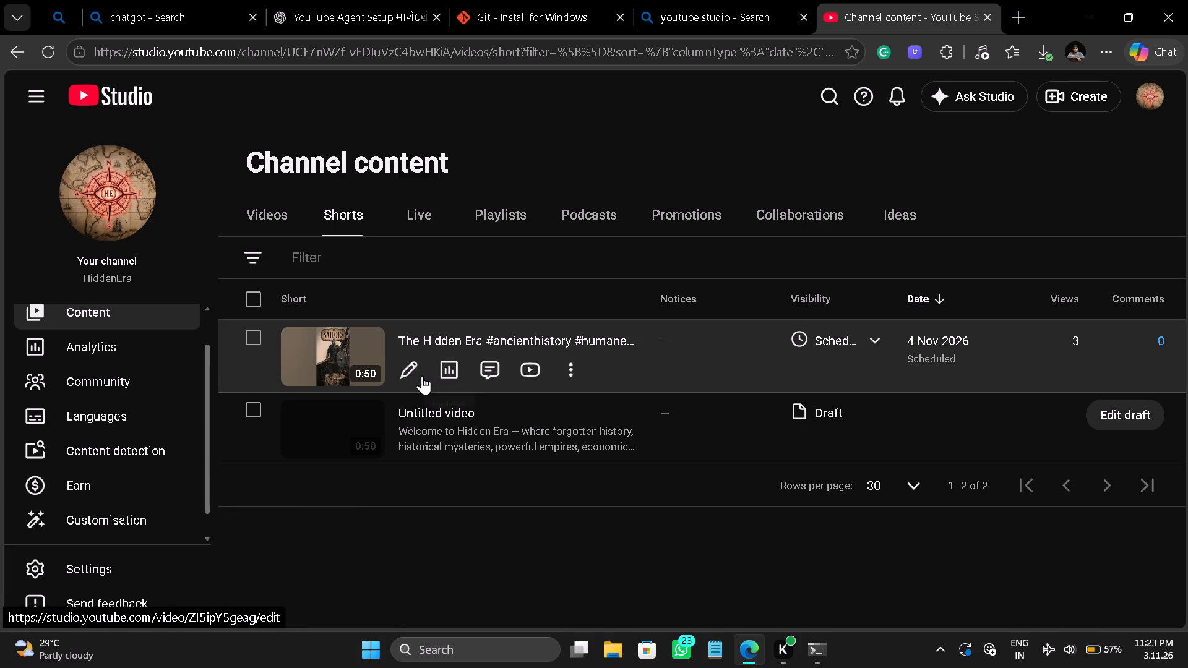
click(417, 375)
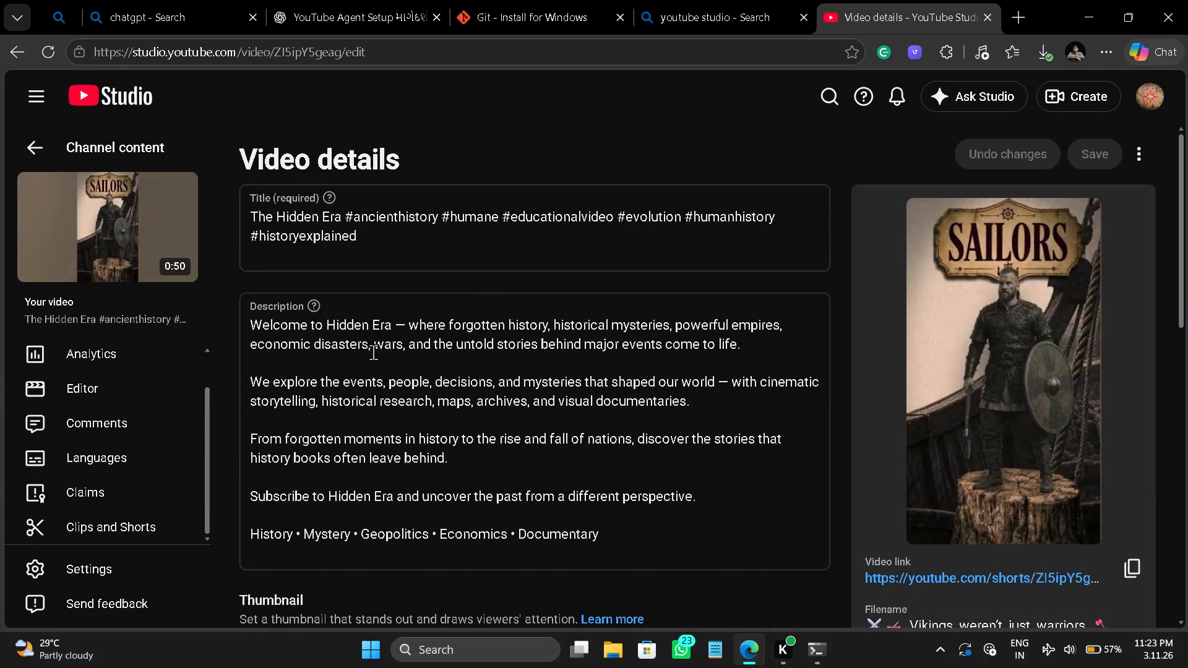
click(362, 237)
drag(362, 237, 222, 226)
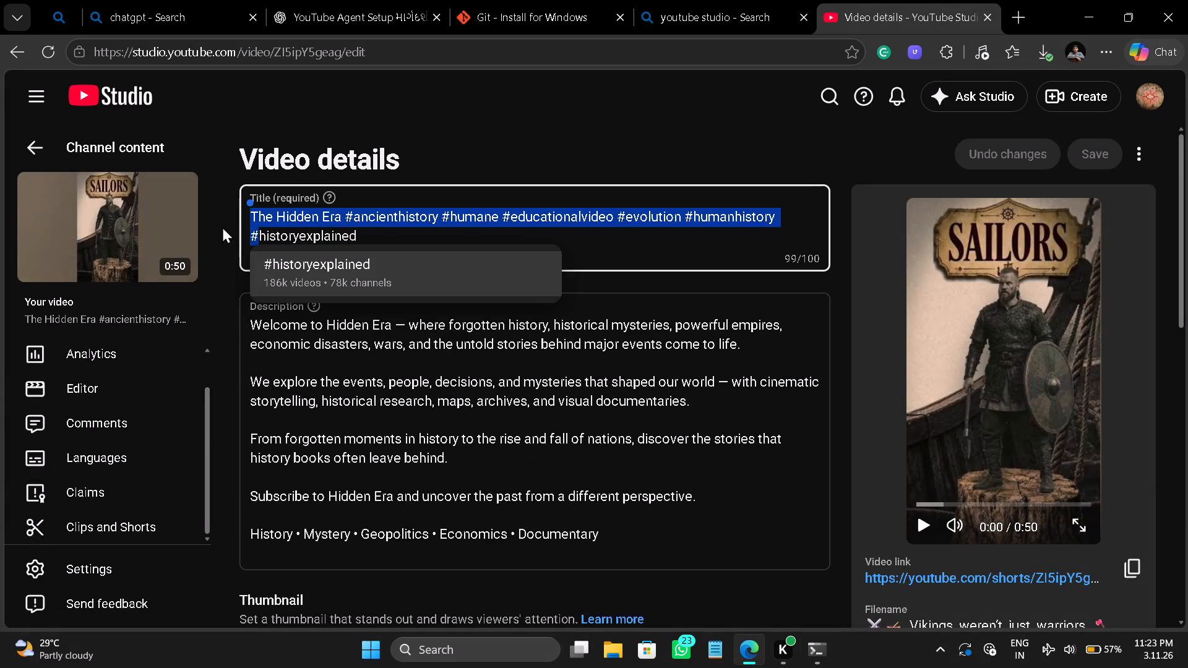
drag(222, 226, 344, 241)
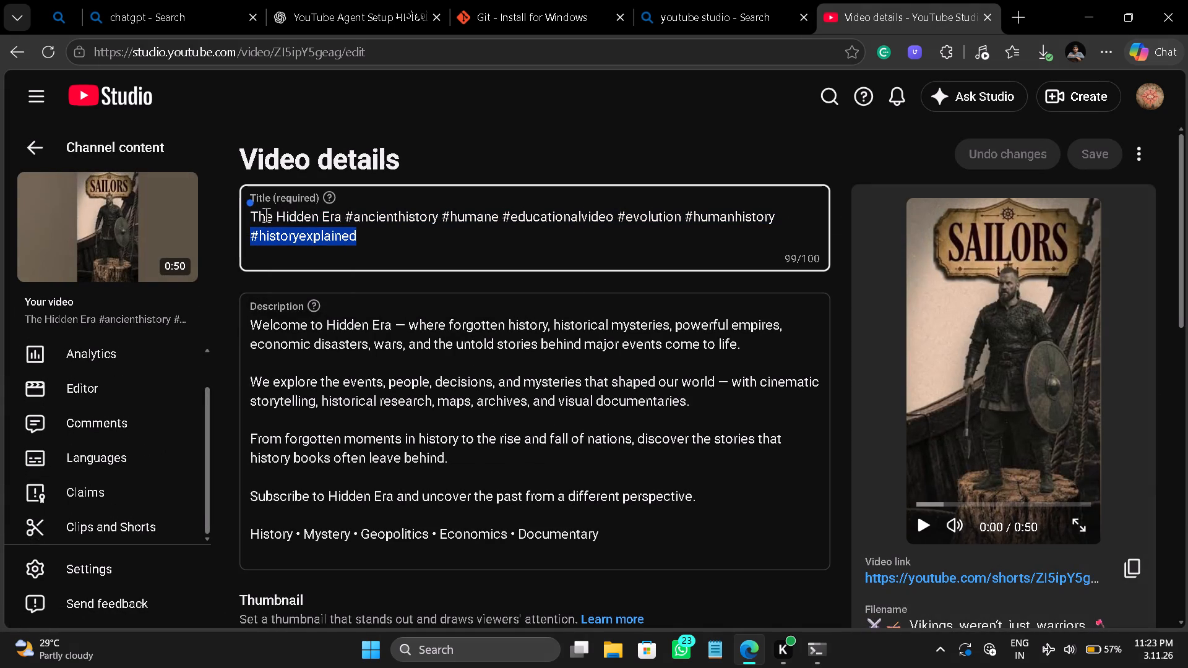
click(261, 216)
drag(261, 216, 387, 277)
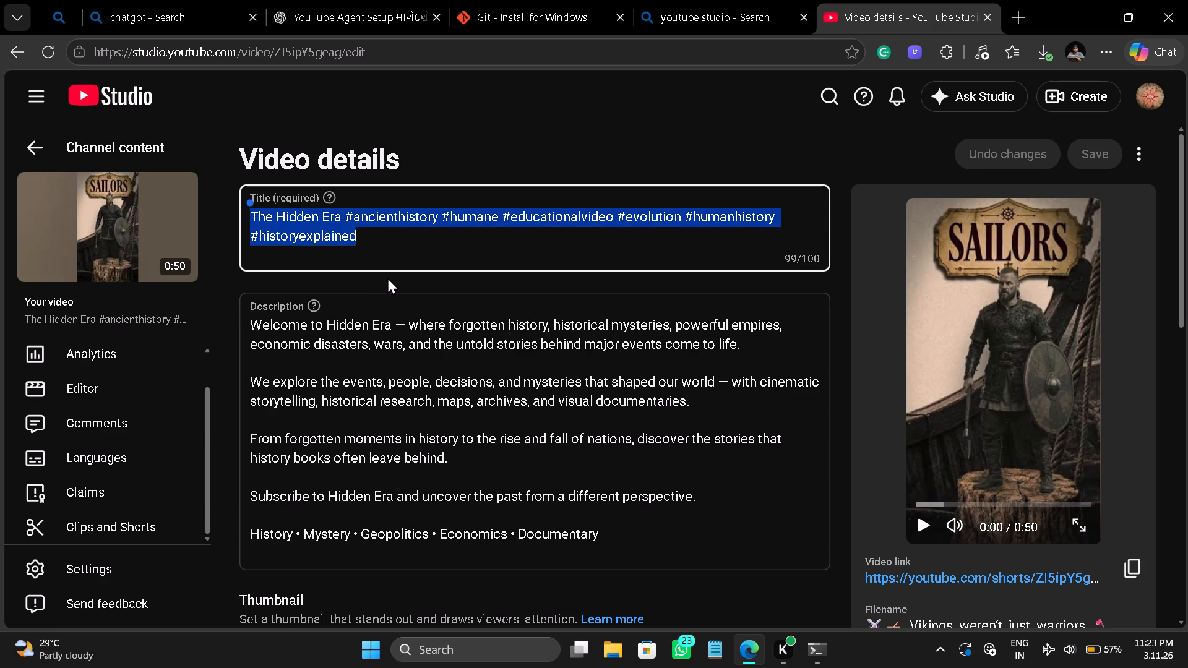
key(ctrl+c)
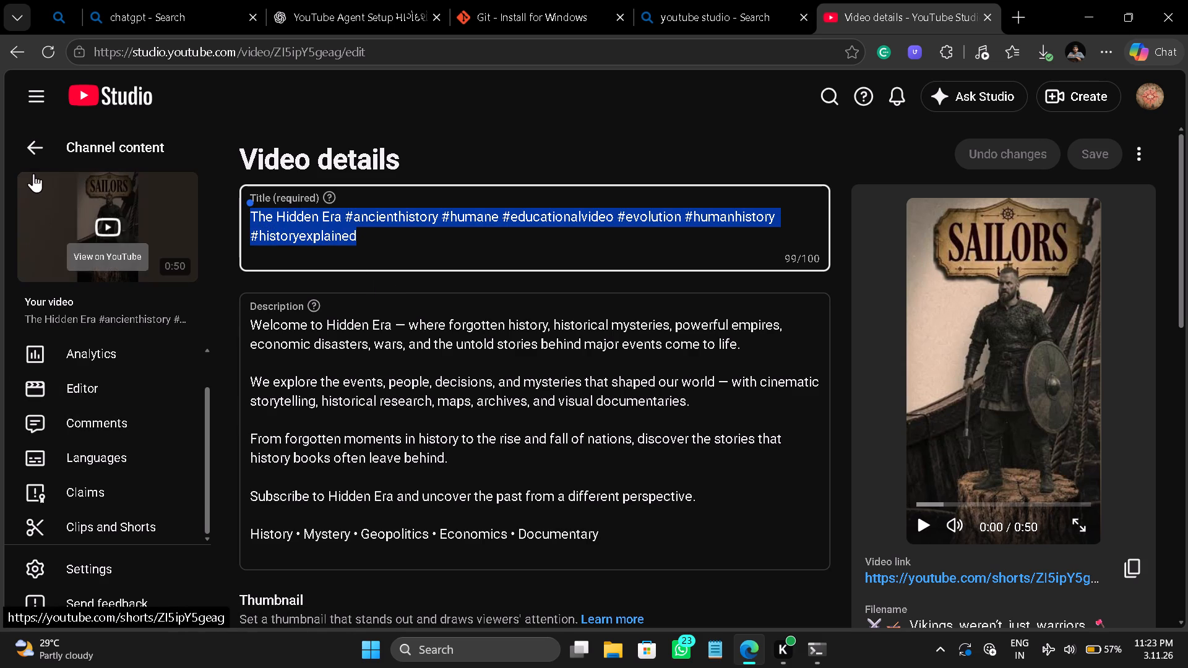
Paste the copied "The Hidden Era" title with its hashtags into the untitled draft's title.
click(33, 158)
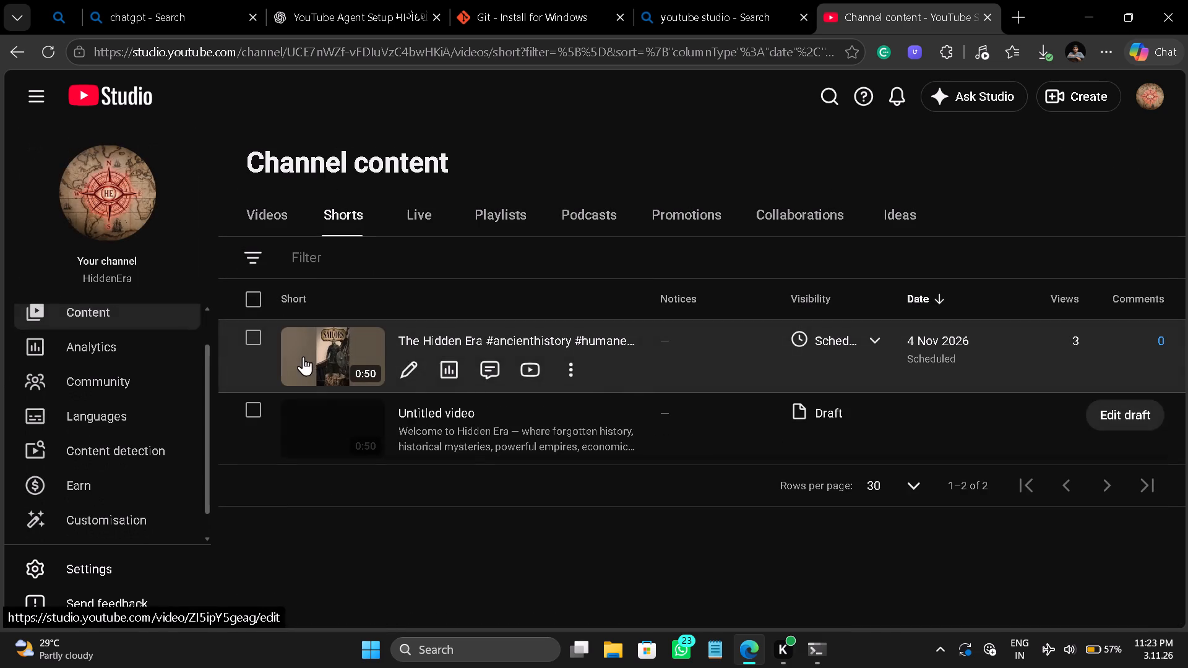
click(398, 443)
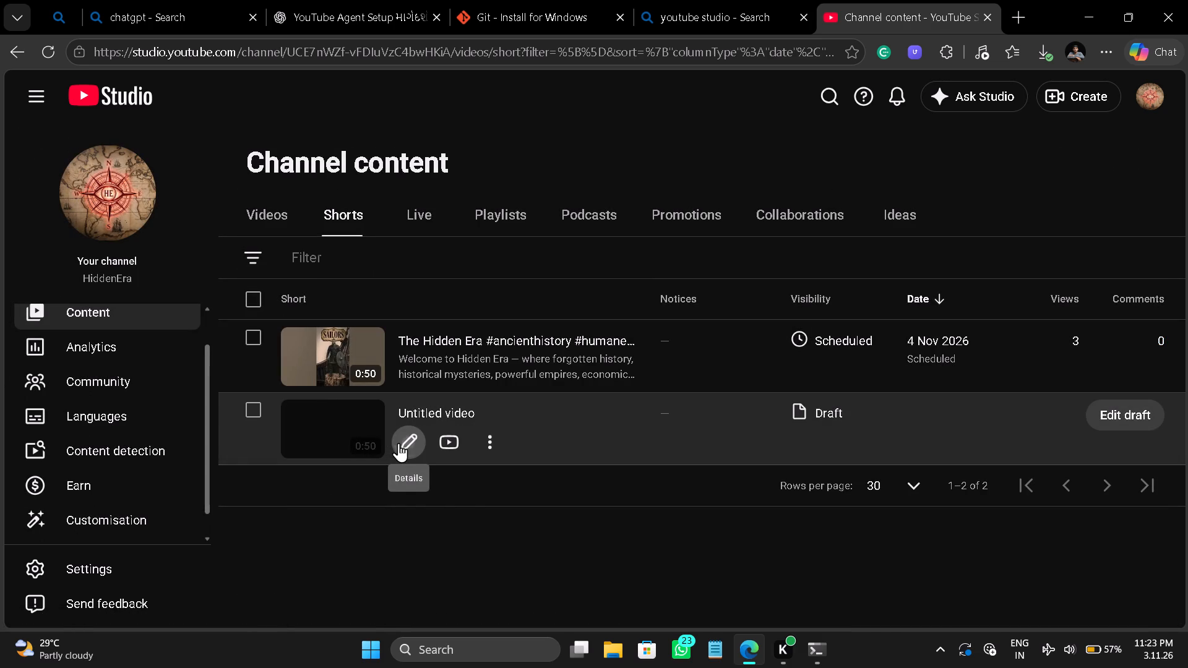
click(381, 307)
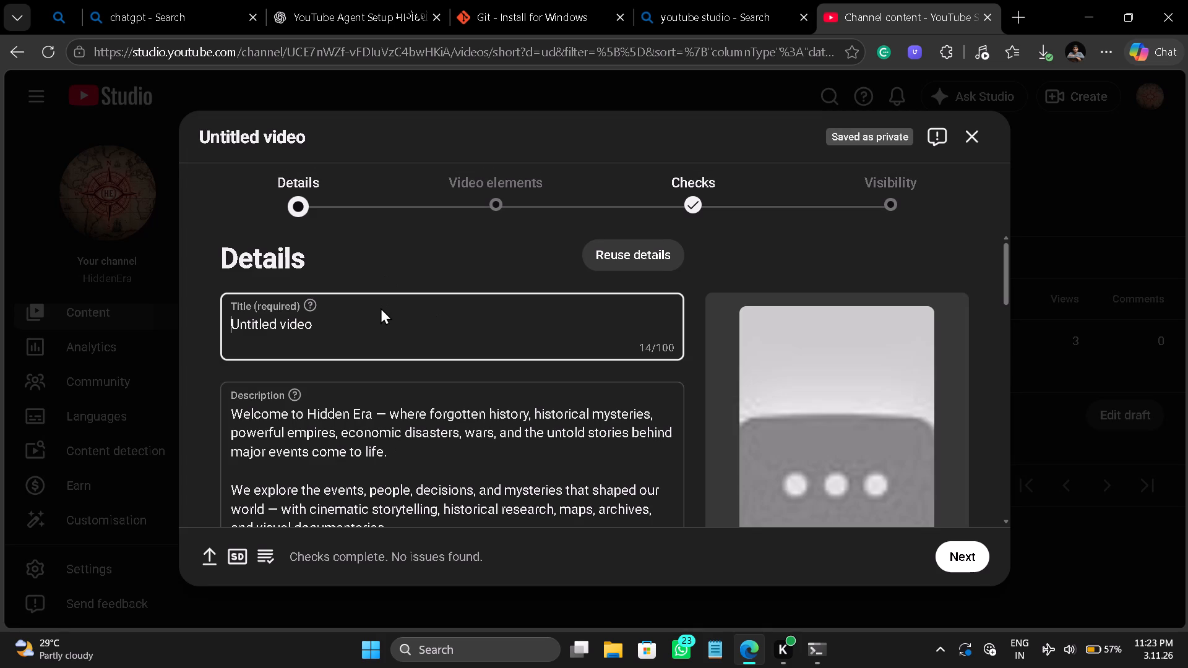
key(BackSpace)
key(ctrl+v)
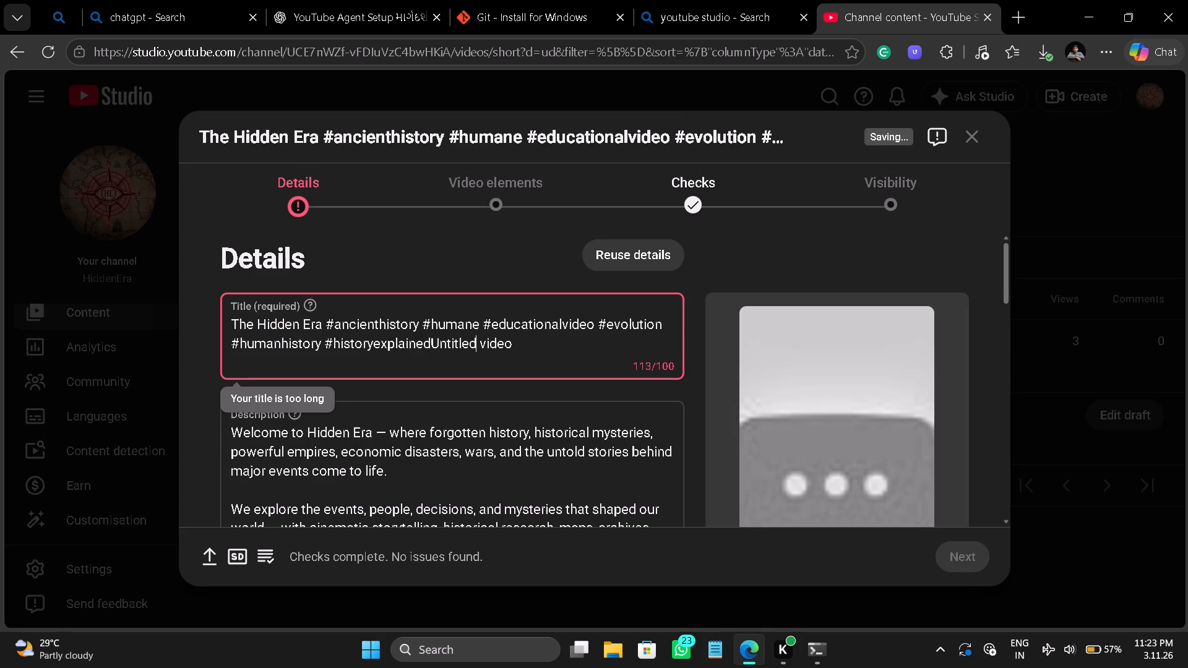
Remove the leftover "Untitled video" from the end of the draft's title, then save and close the draft.
click(528, 351)
key(BackSpace)
key(BackSpace)
key(BackSpace)
key(BackSpace)
key(BackSpace)
key(BackSpace)
key(BackSpace)
key(BackSpace)
key(BackSpace)
key(BackSpace)
key(BackSpace)
key(BackSpace)
key(BackSpace)
key(BackSpace)
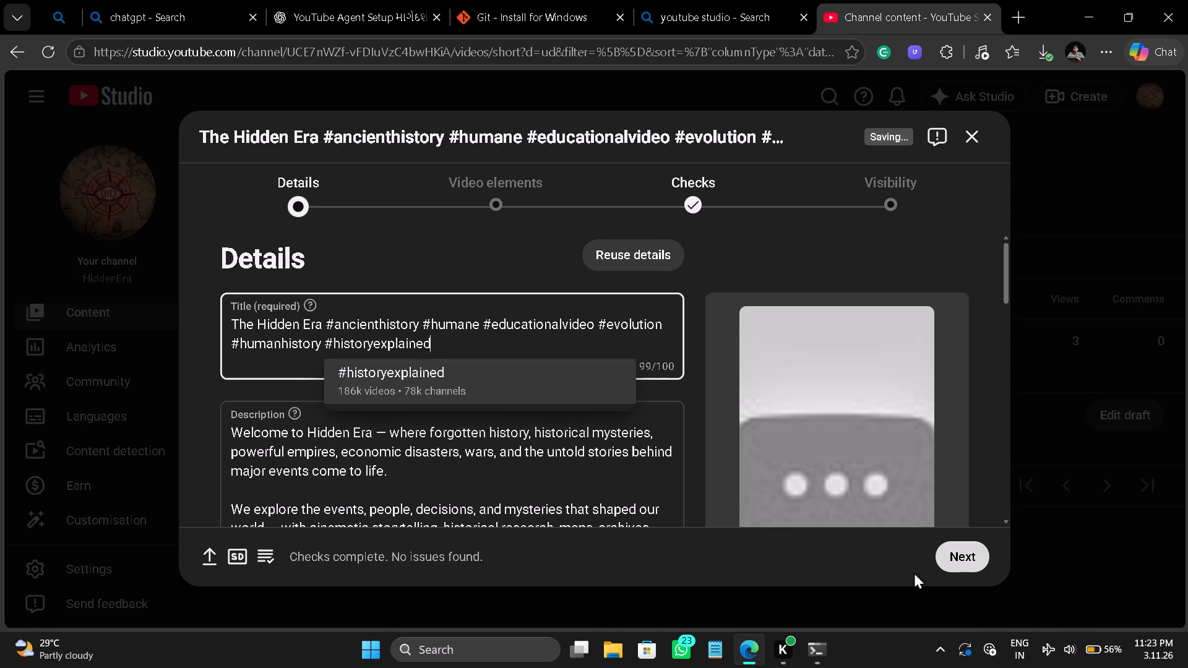
click(968, 126)
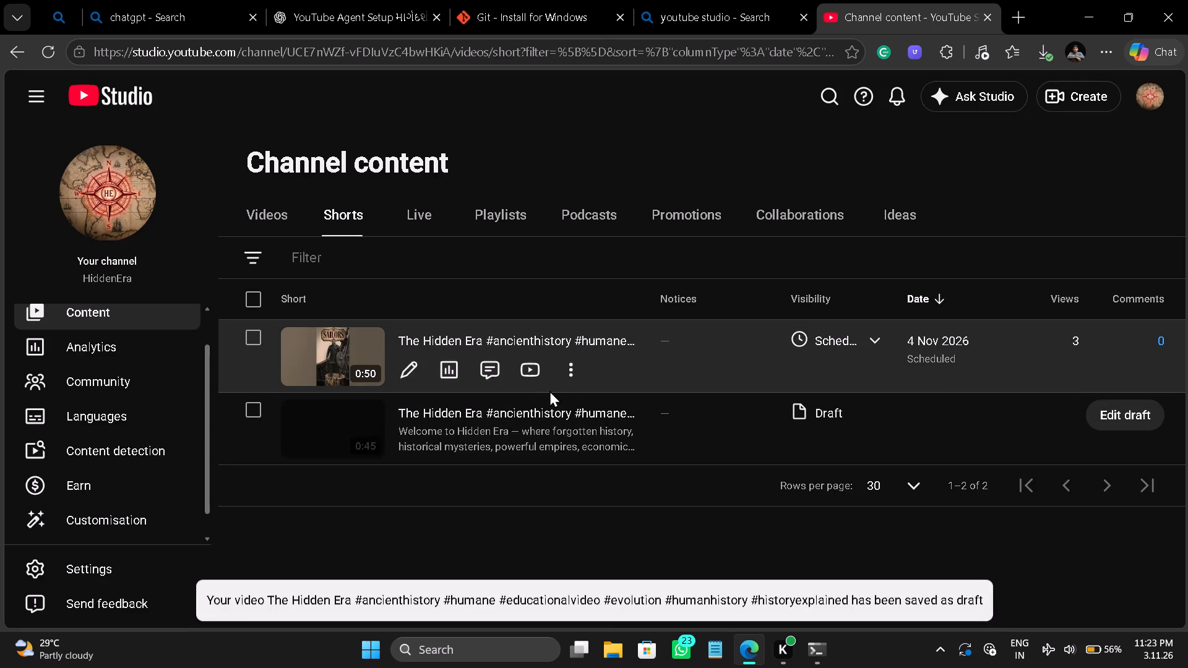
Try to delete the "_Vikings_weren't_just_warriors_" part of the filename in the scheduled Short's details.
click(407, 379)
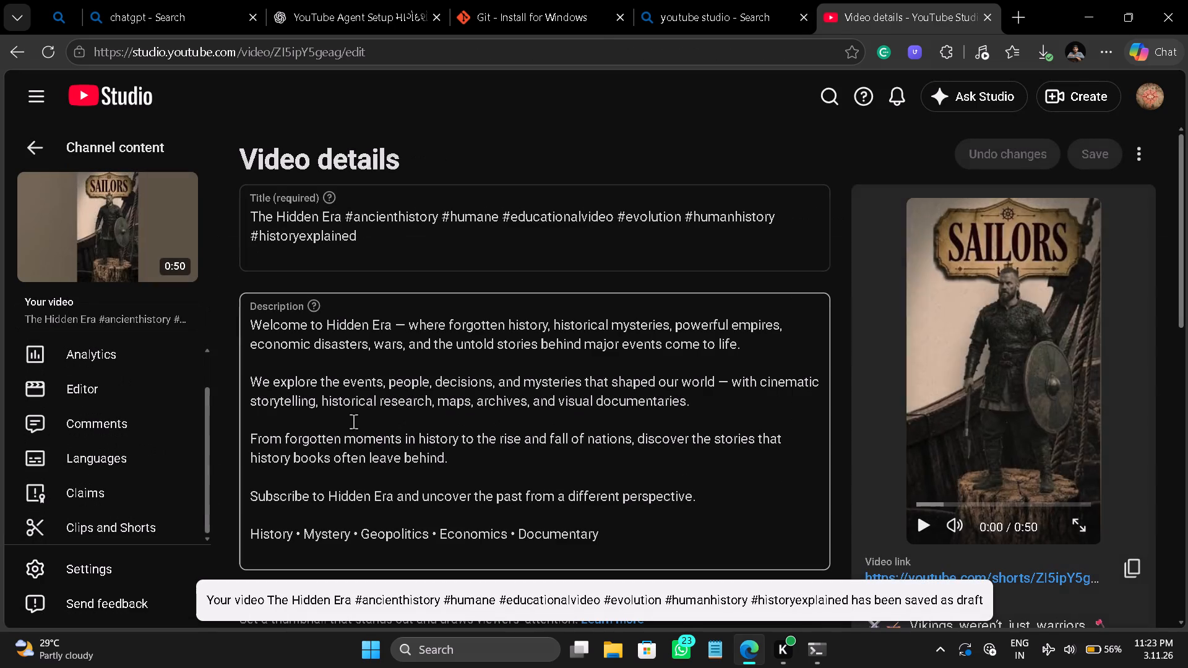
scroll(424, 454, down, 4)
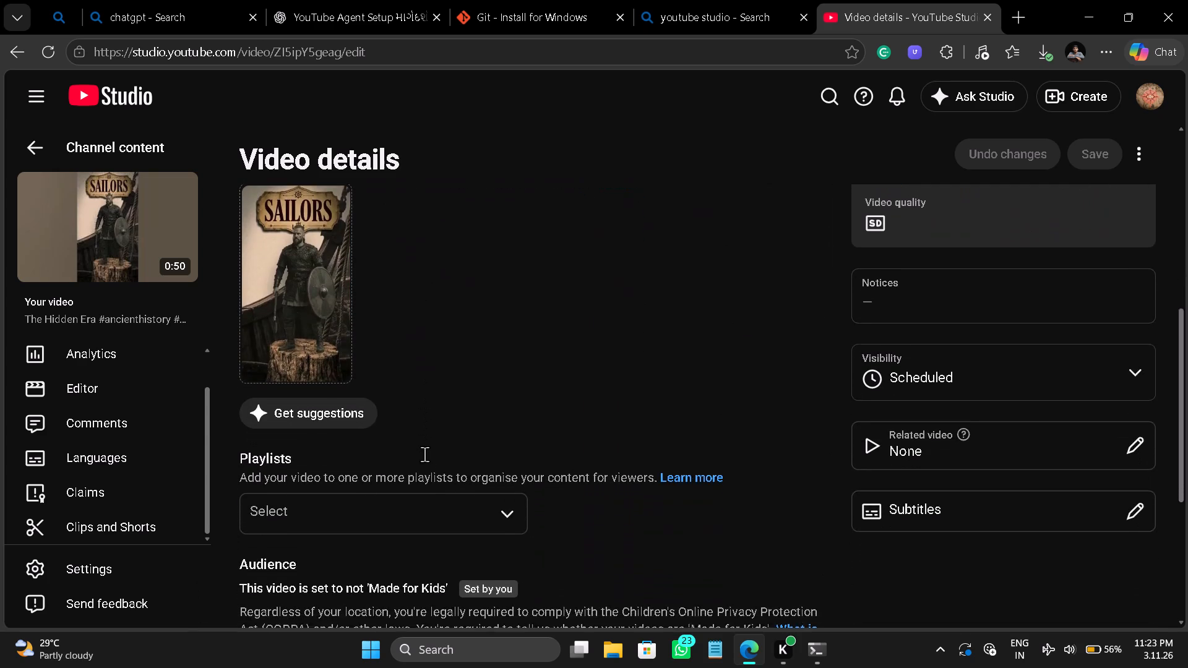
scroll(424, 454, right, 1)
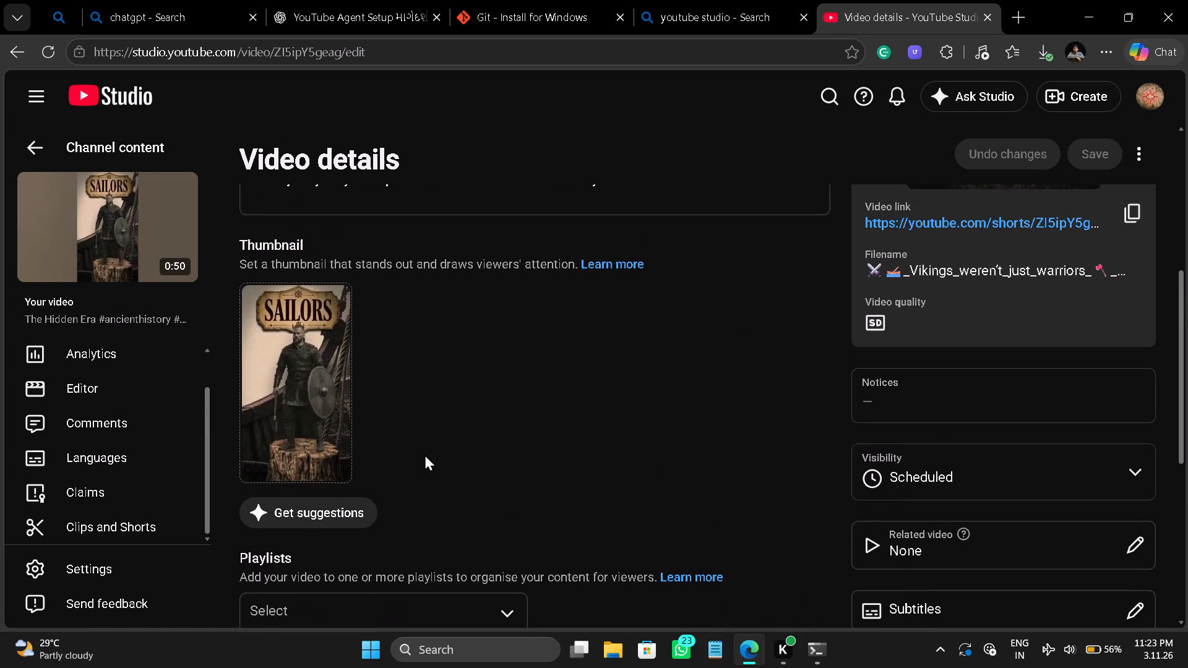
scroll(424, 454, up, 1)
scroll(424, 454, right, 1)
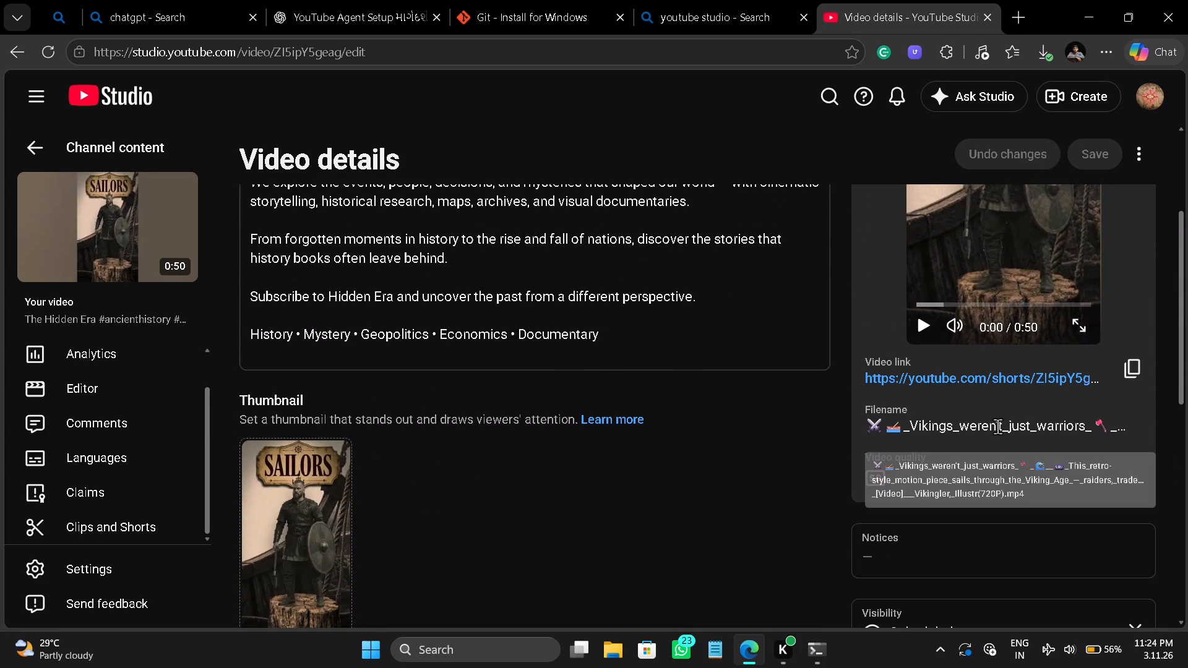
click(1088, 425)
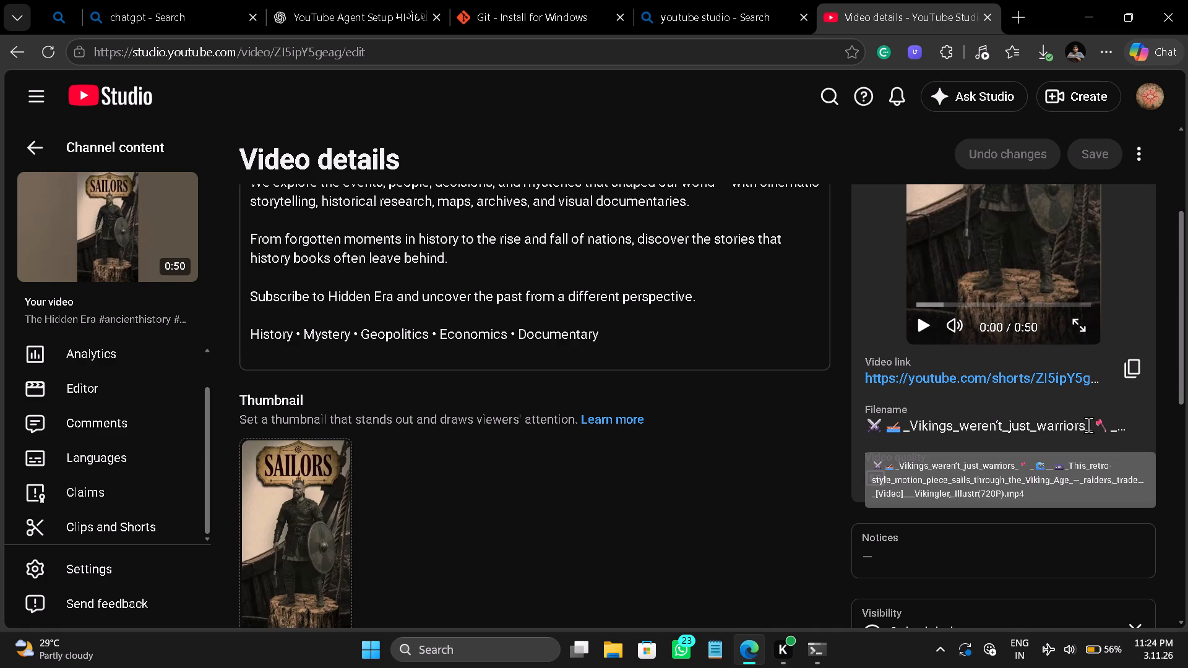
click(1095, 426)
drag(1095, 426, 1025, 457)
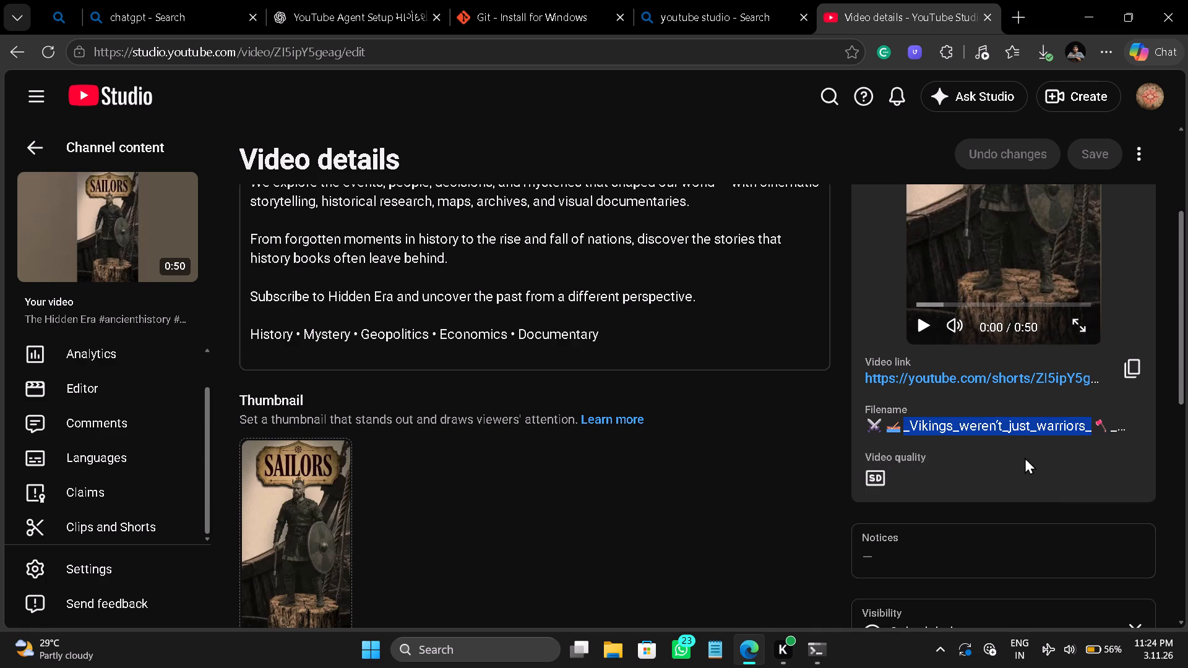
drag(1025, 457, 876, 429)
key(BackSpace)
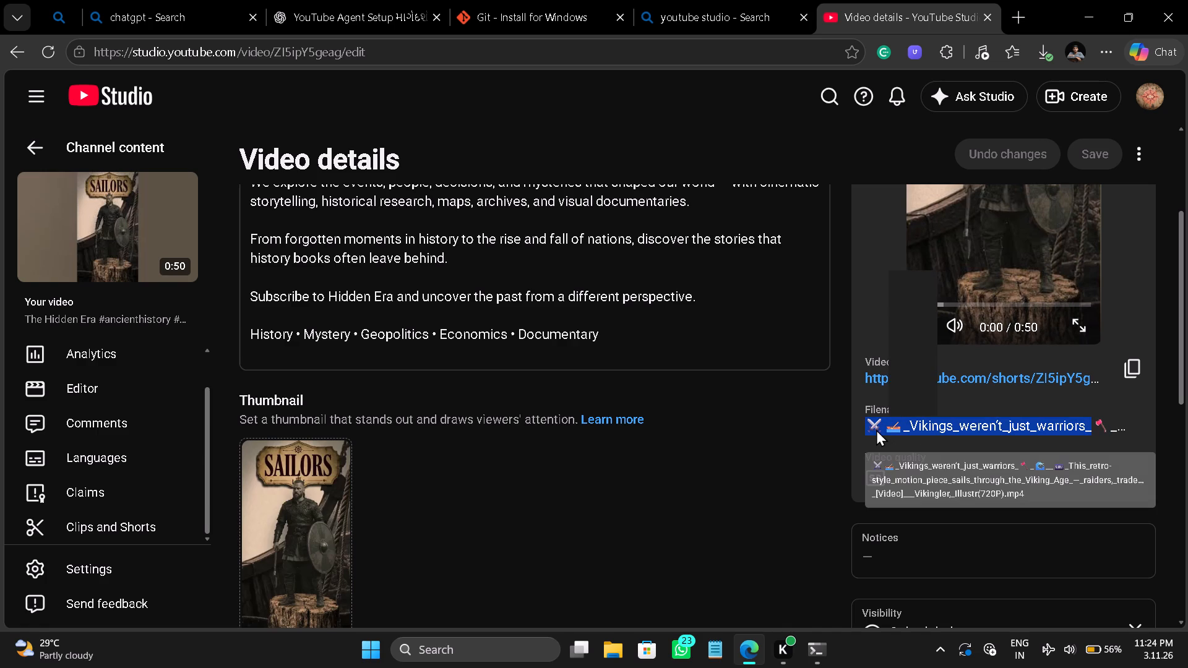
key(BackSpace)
Review the scheduled Short's remaining details, from thumbnail and playlists through to the audience settings.
scroll(522, 557, down, 4)
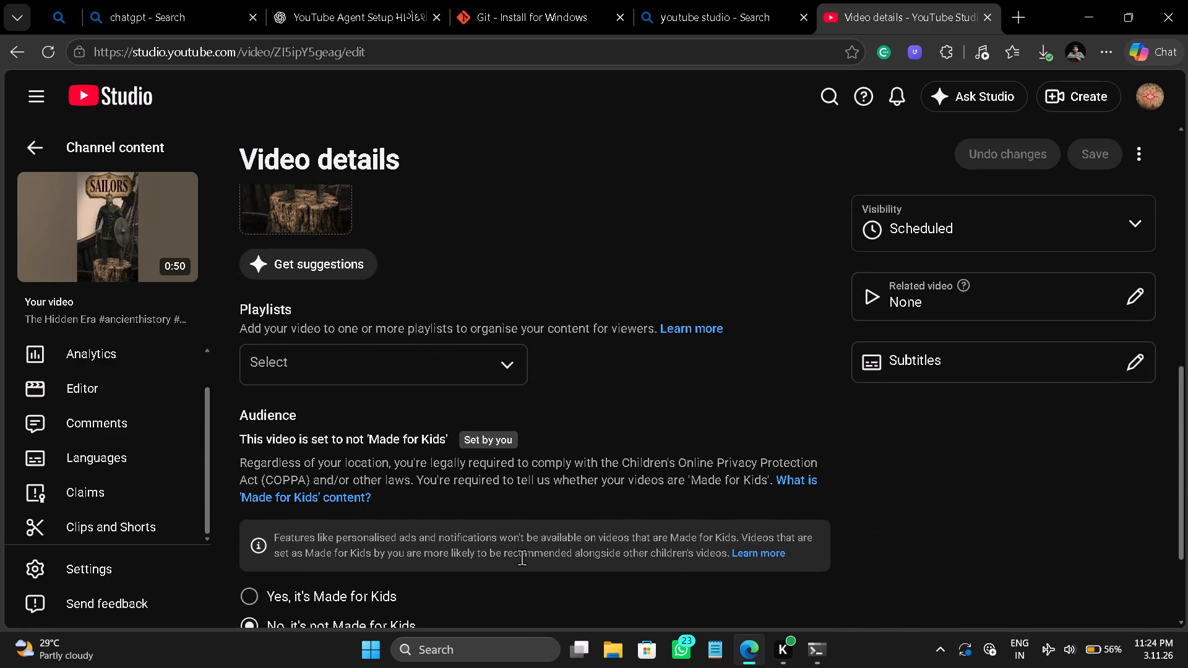
scroll(522, 557, down, 5)
scroll(522, 557, up, 5)
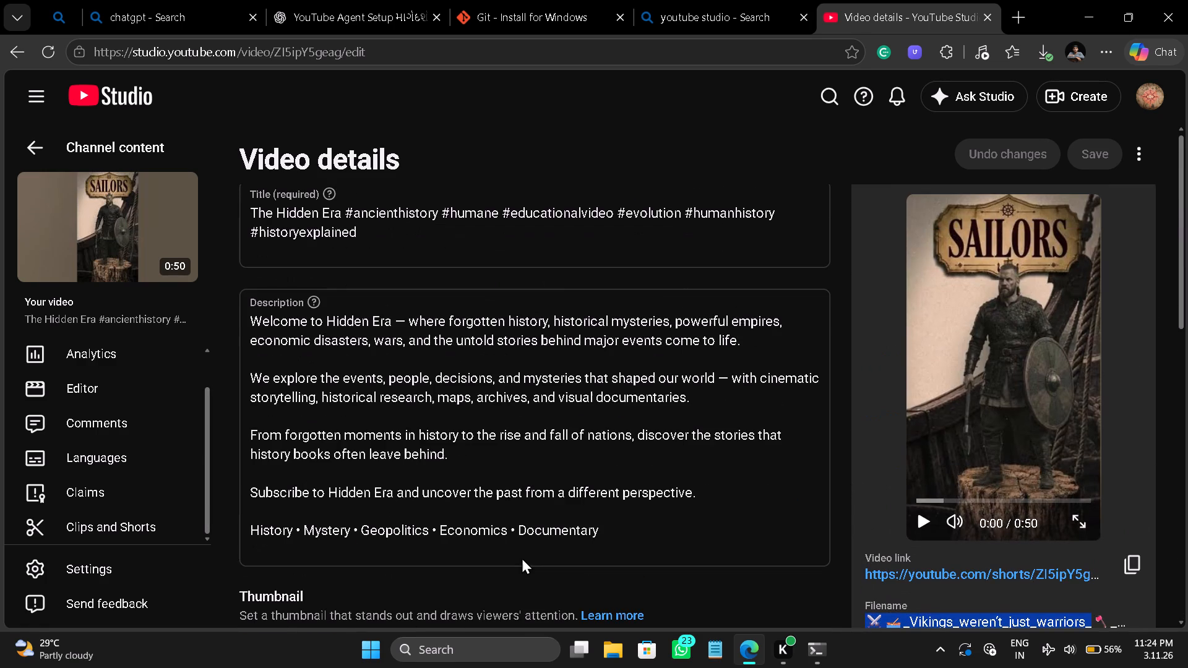
scroll(522, 557, up, 2)
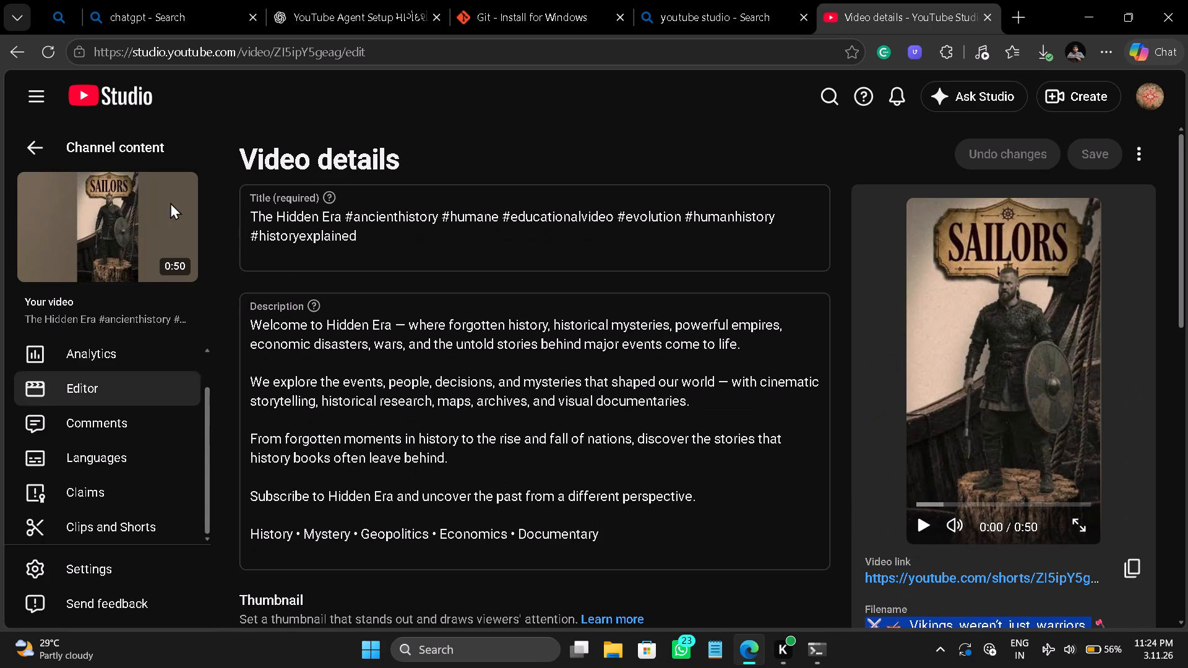
Return to the channel's Shorts list and check the scheduled 0:50 Short's publishing time and visibility options without changing them.
click(33, 143)
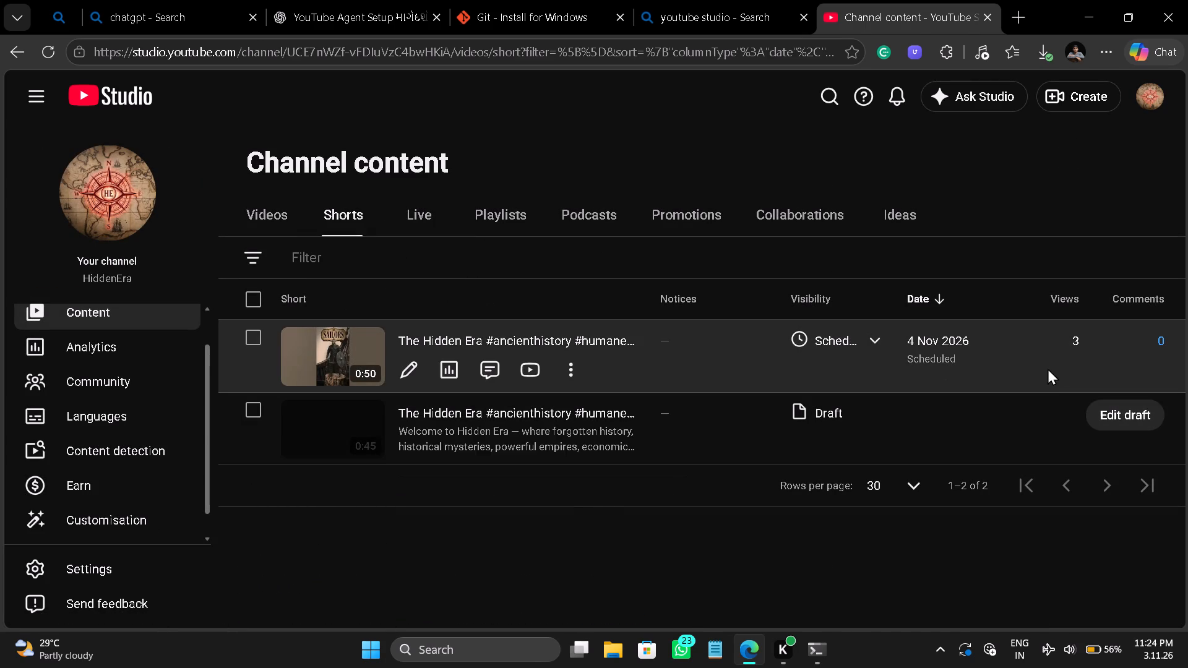
click(863, 341)
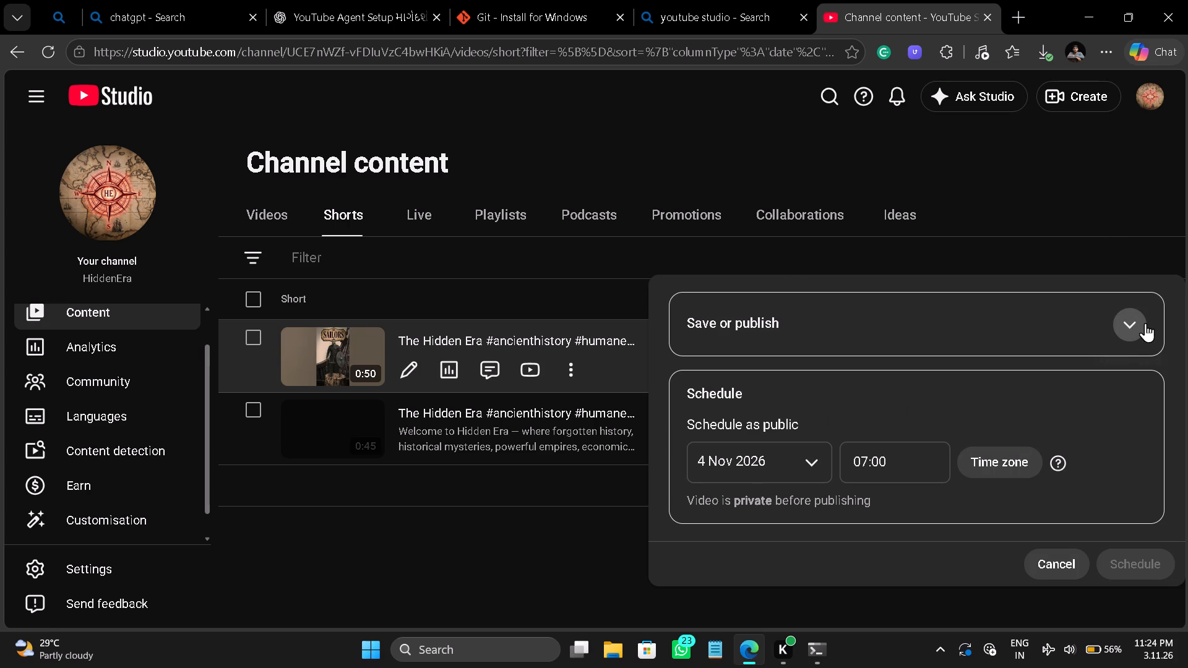
click(1145, 323)
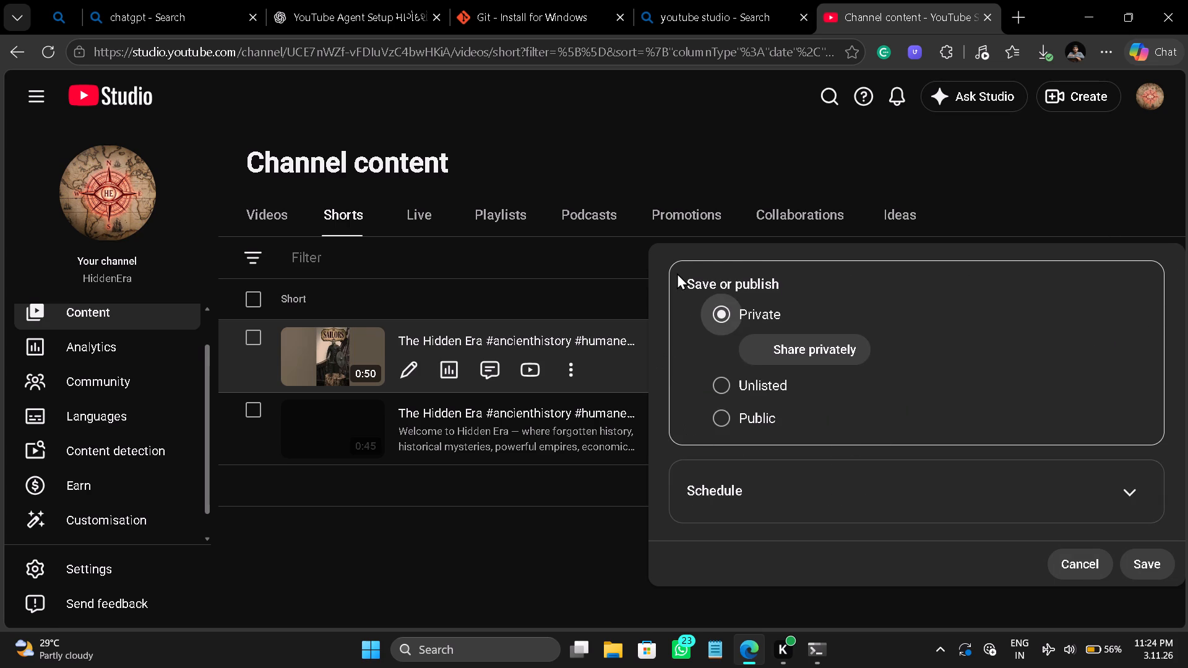
click(677, 273)
click(1076, 569)
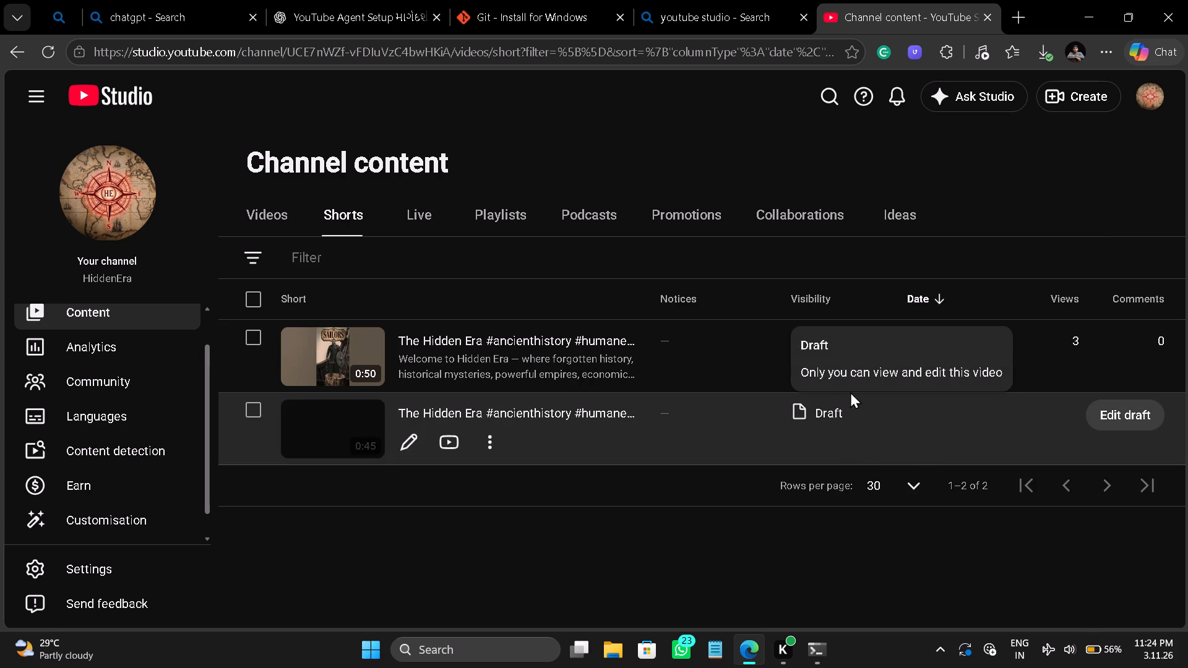
click(866, 375)
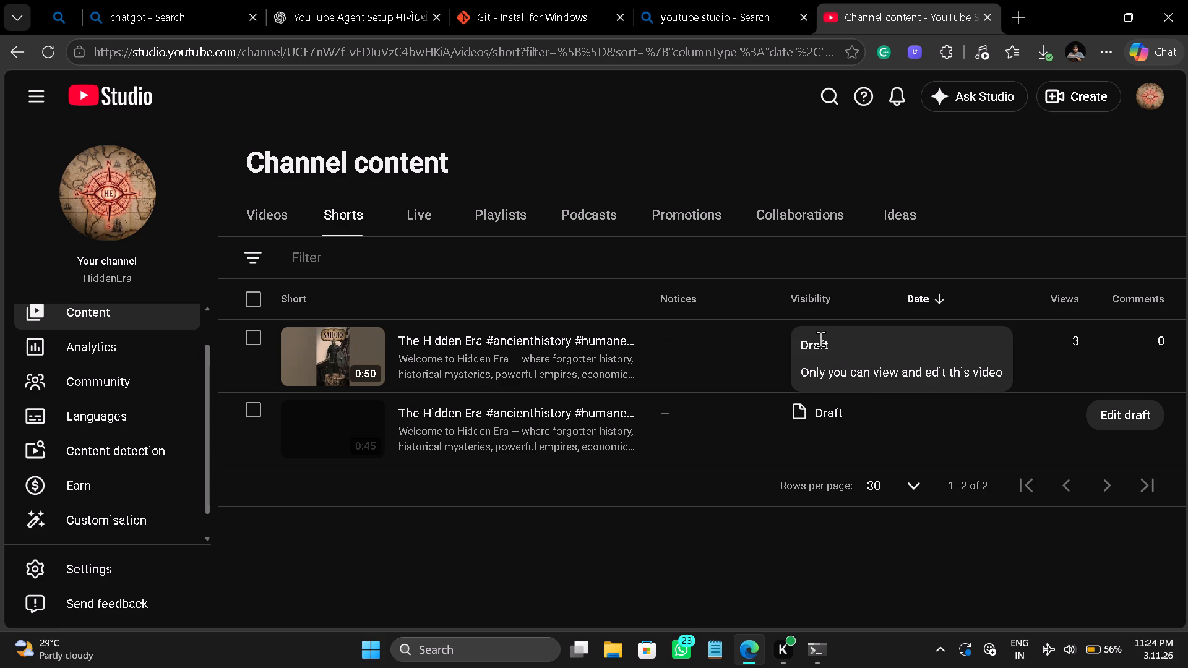
click(820, 338)
Open the 0:45 "The Hidden Era" draft for editing and set its thumbnail to the first suggested frame from the video.
click(1113, 421)
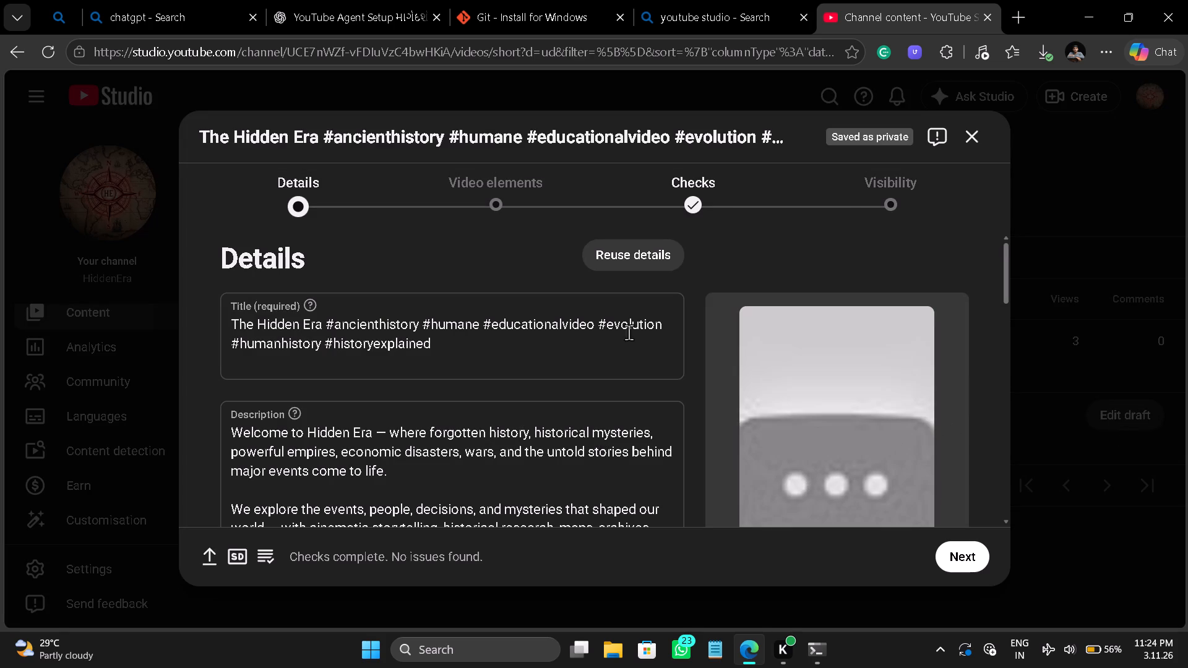
scroll(632, 333, down, 5)
scroll(632, 333, up, 5)
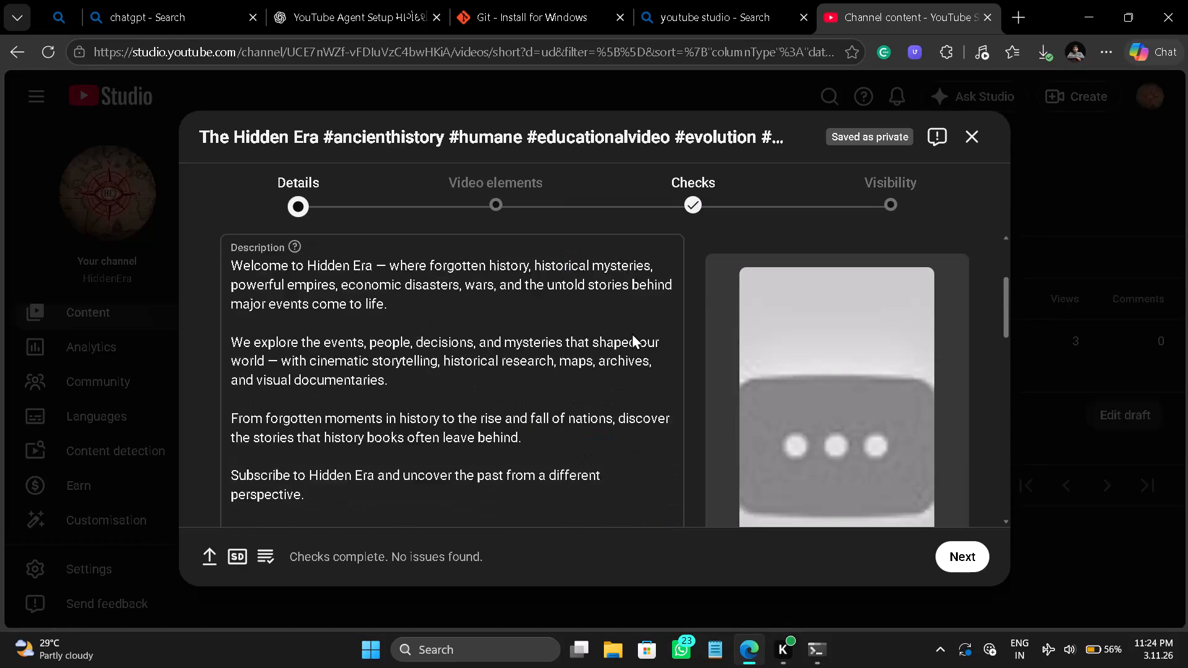
scroll(632, 333, down, 7)
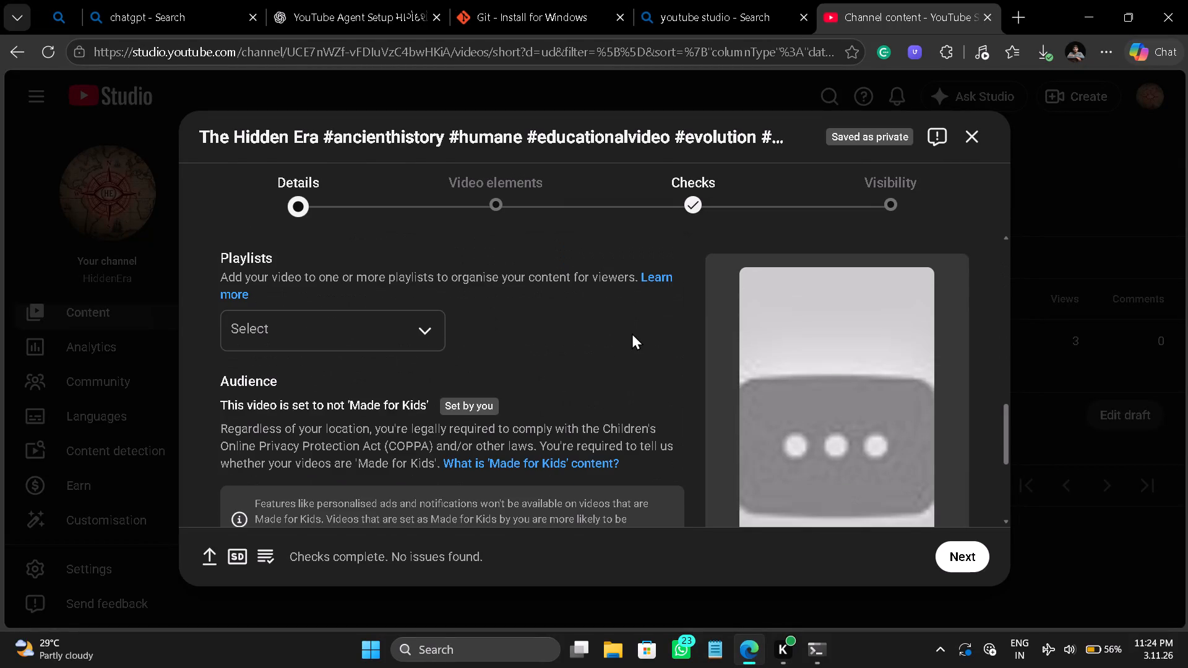
scroll(304, 347, up, 3)
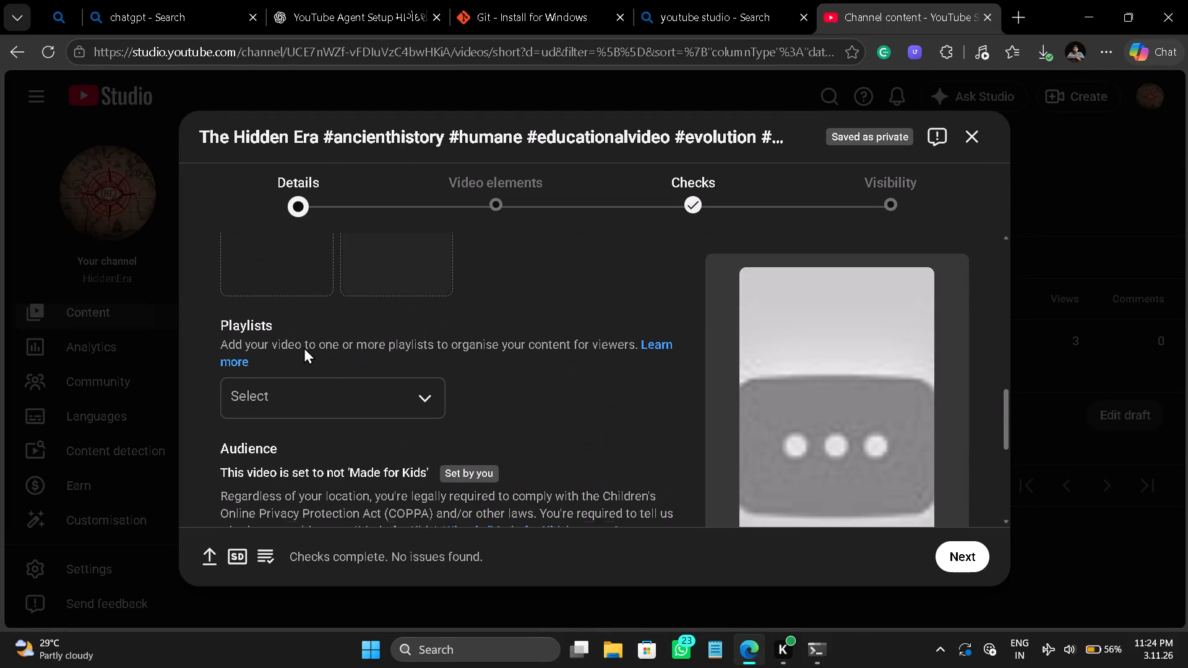
scroll(304, 347, up, 2)
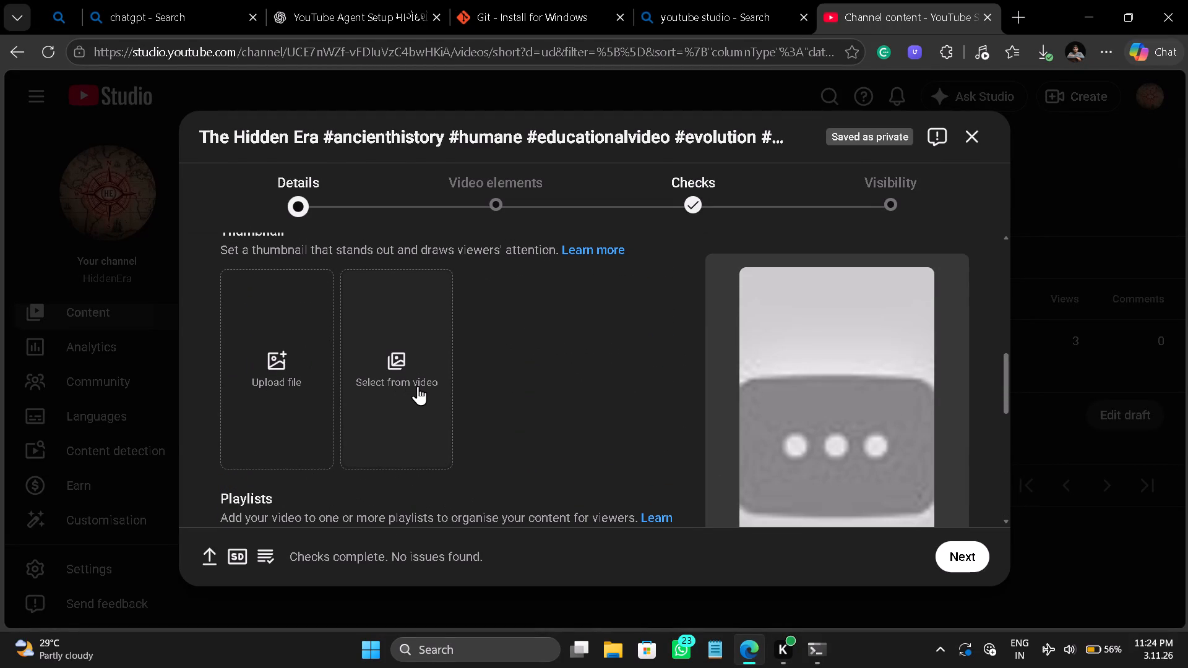
click(418, 386)
click(415, 362)
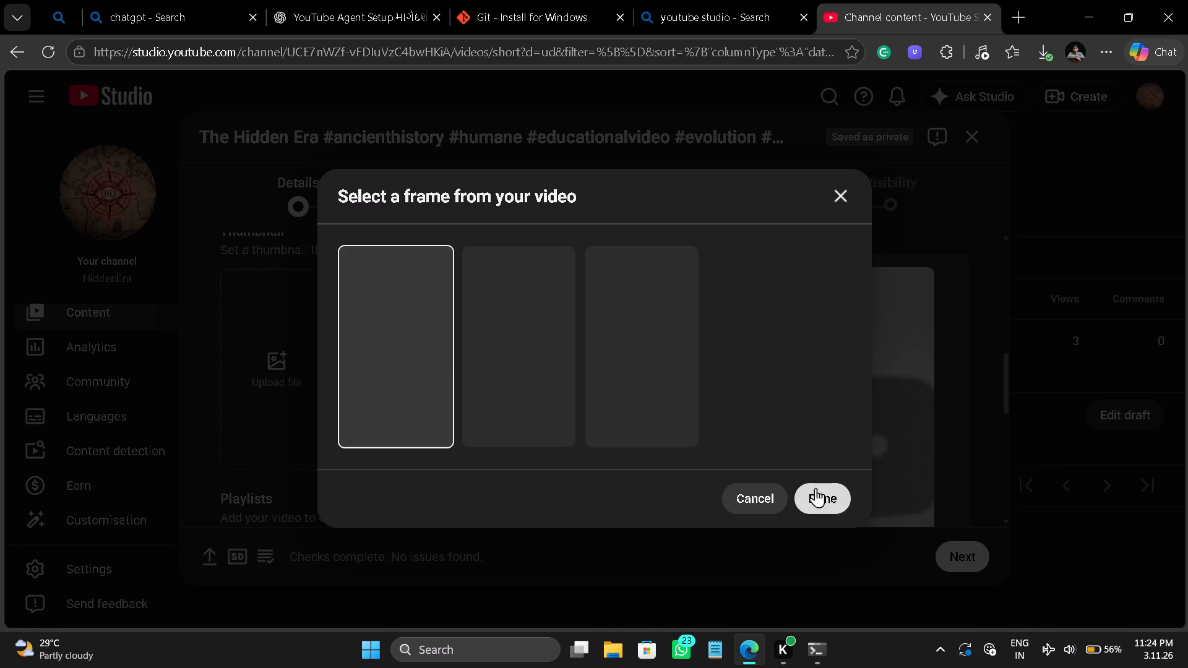
click(840, 496)
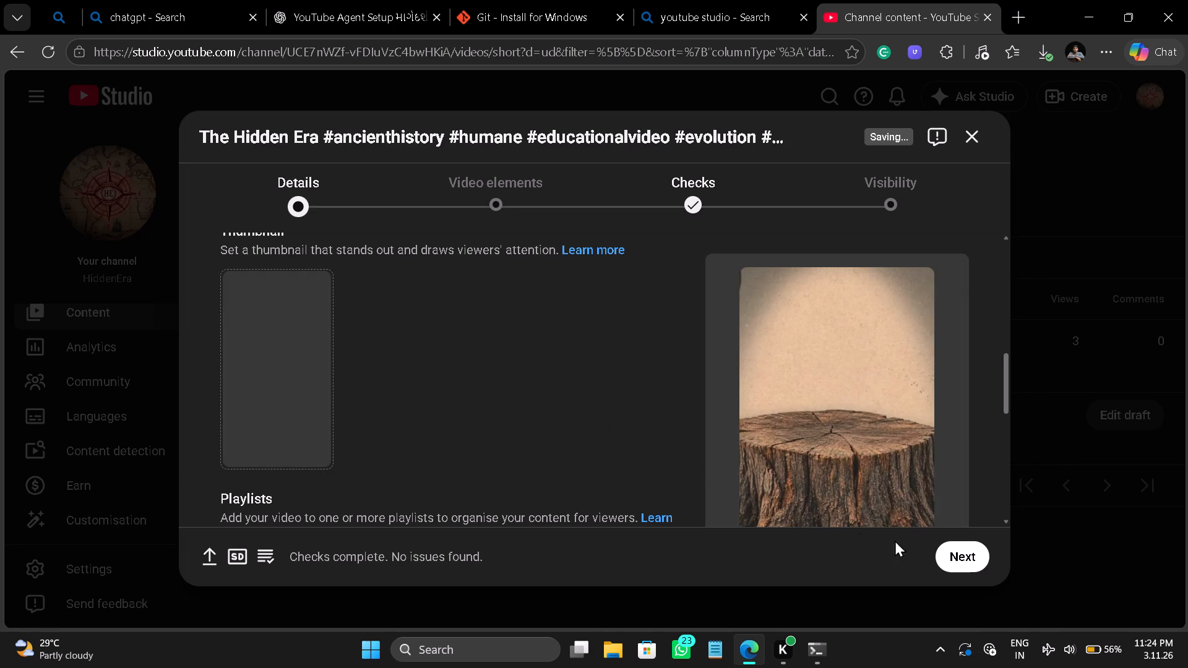
Schedule the draft as public for 4 Nov 2026 at 07:00, with no added video elements.
click(956, 553)
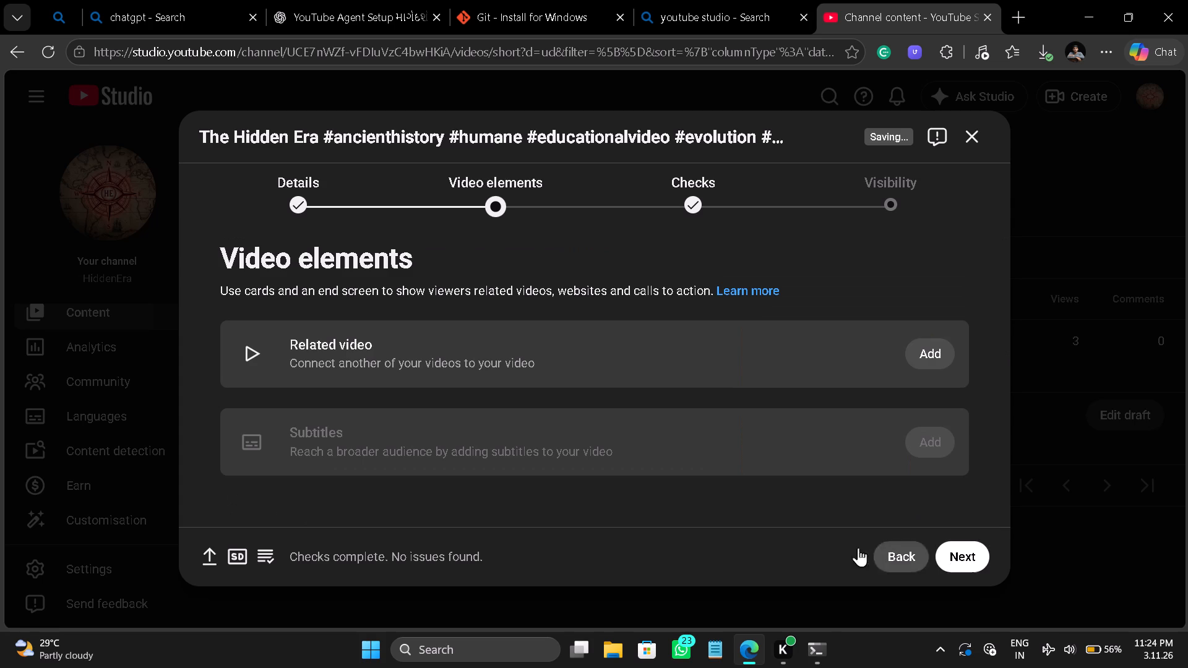
click(962, 560)
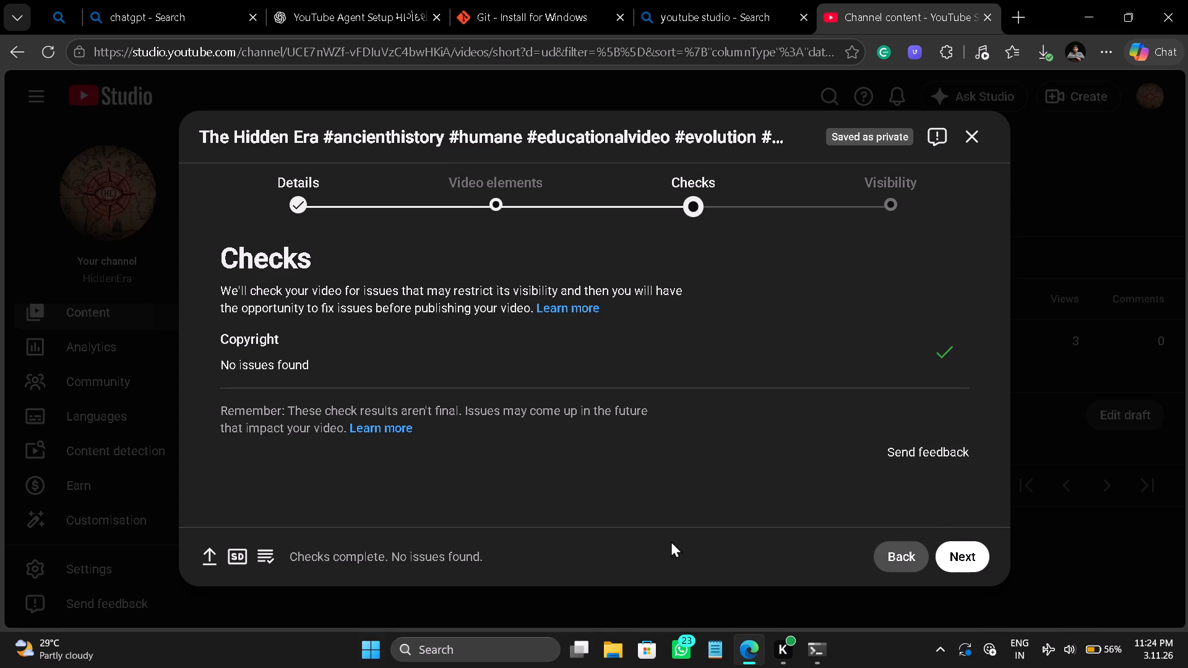
click(957, 553)
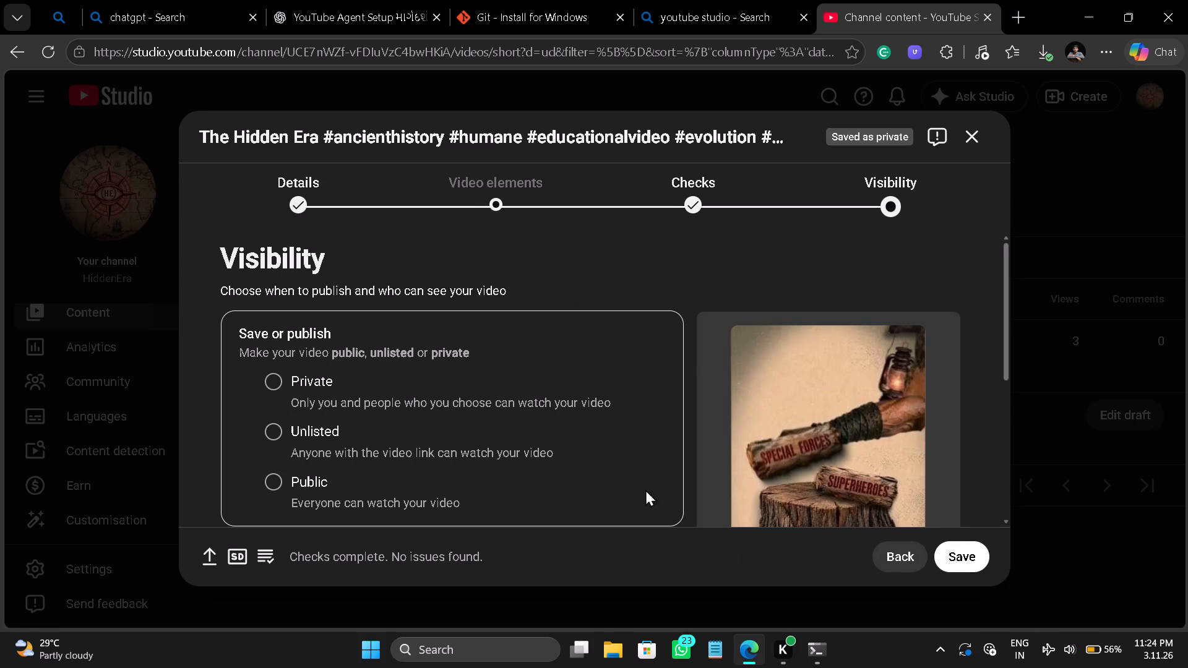
scroll(321, 465, down, 1)
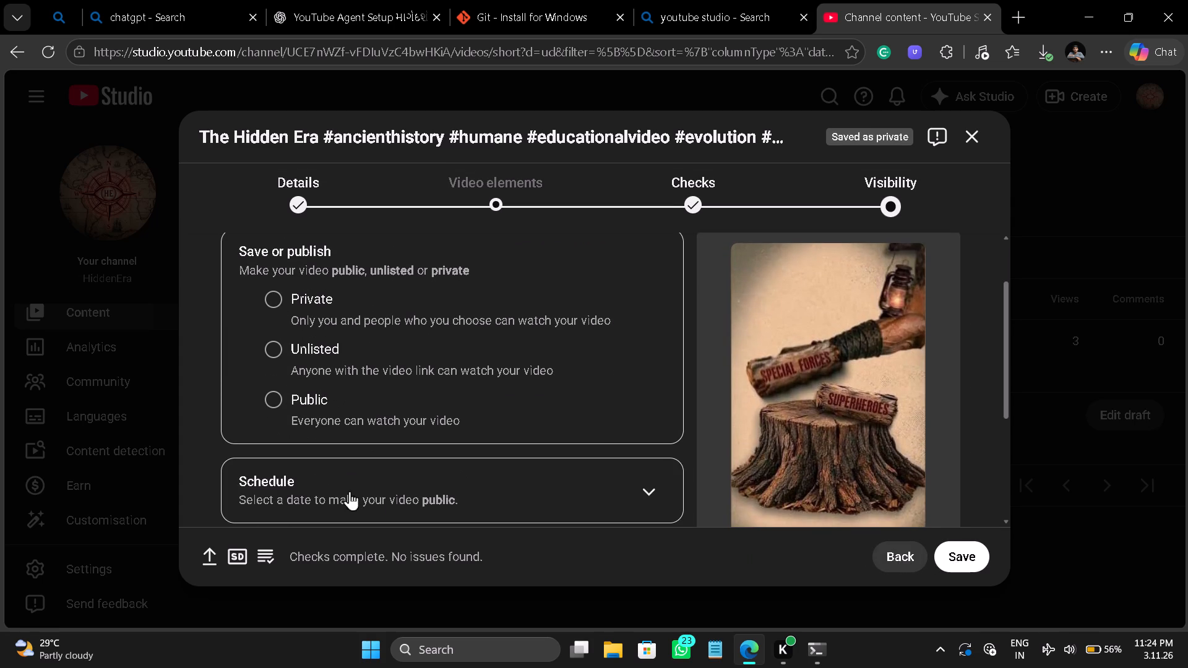
click(378, 497)
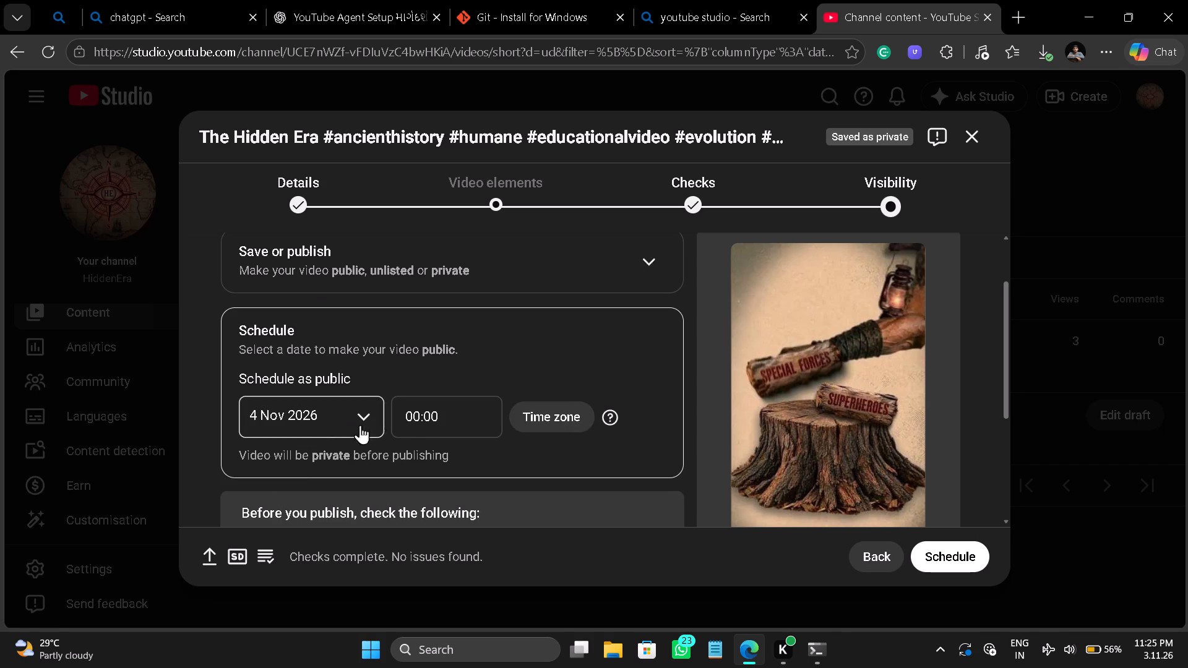
click(452, 419)
key(BackSpace)
key(BackSpace)
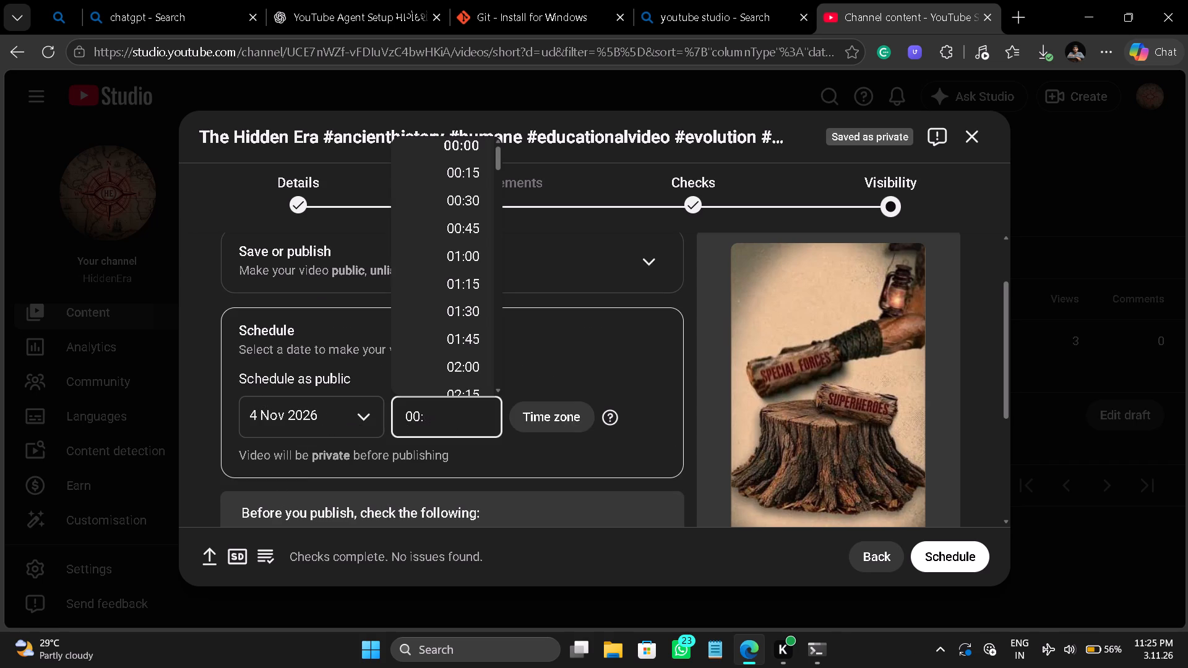
key(BackSpace)
key(BackSpace)
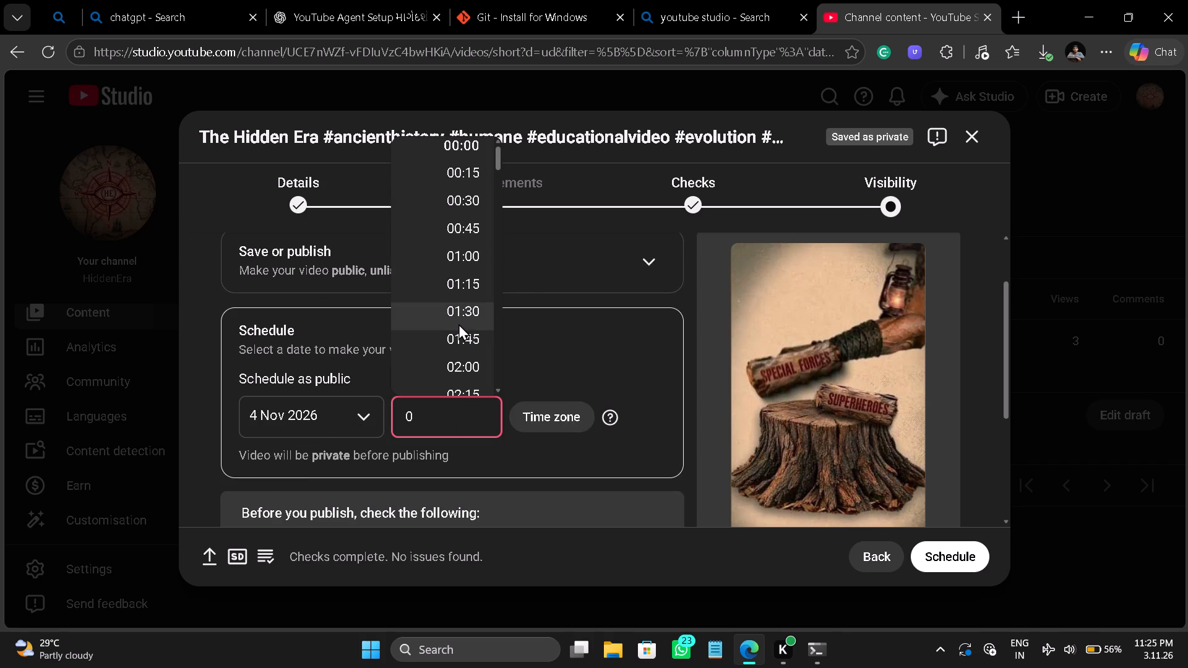
scroll(458, 323, down, 3)
scroll(458, 323, up, 5)
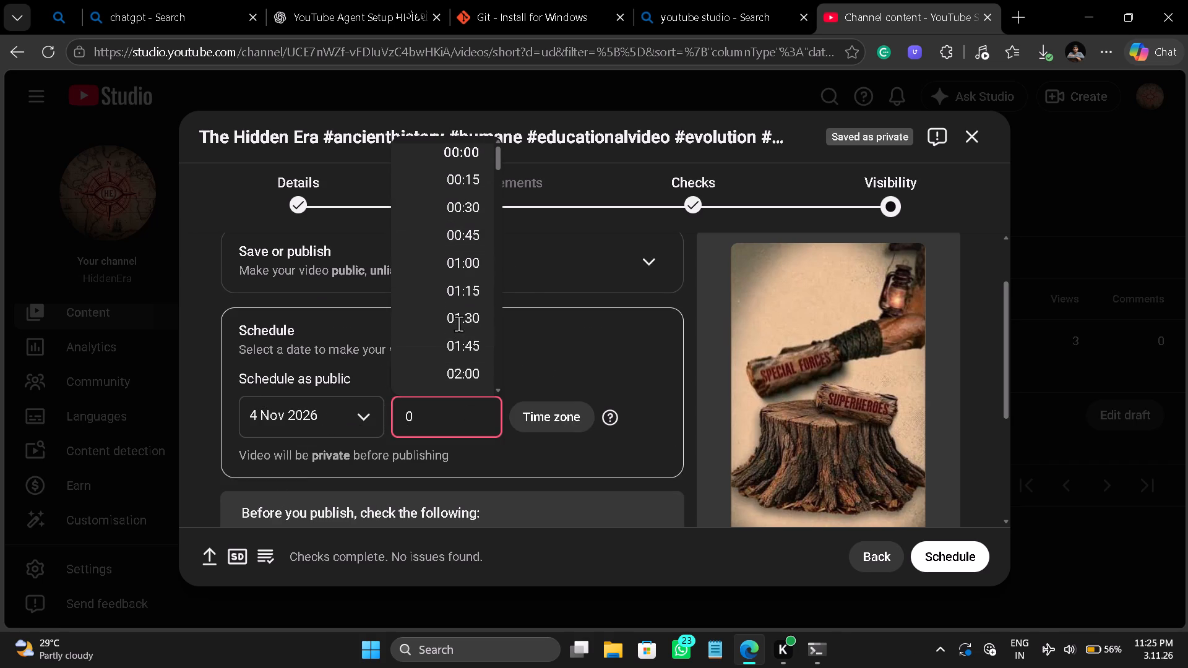
scroll(479, 289, down, 3)
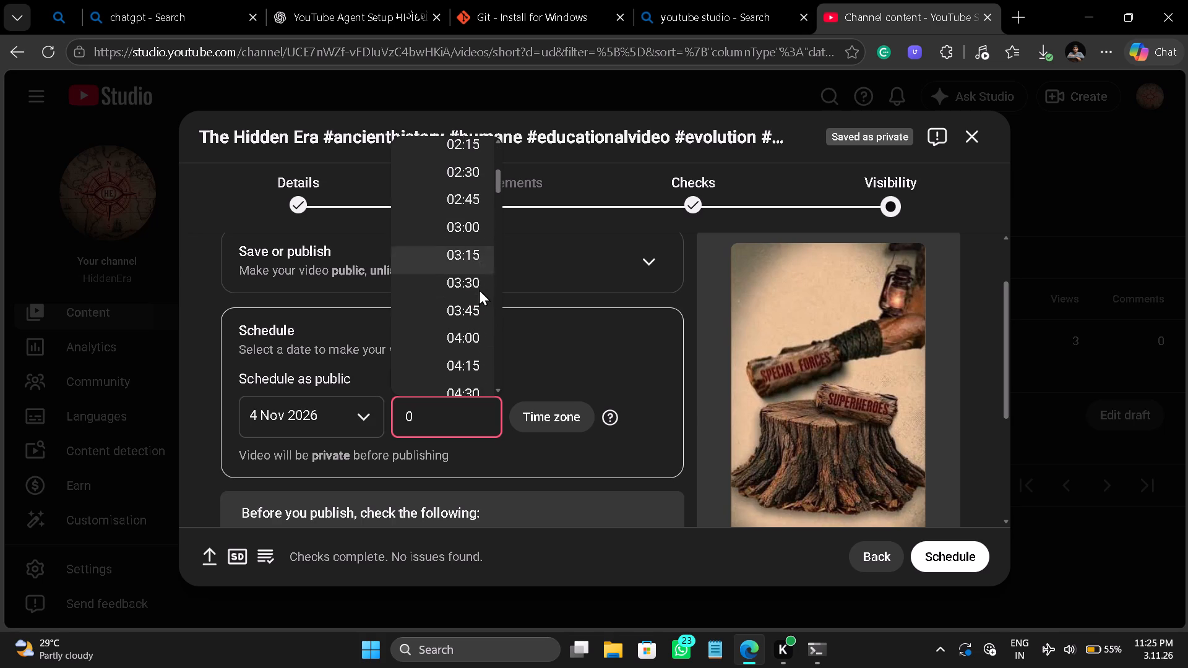
scroll(479, 289, down, 3)
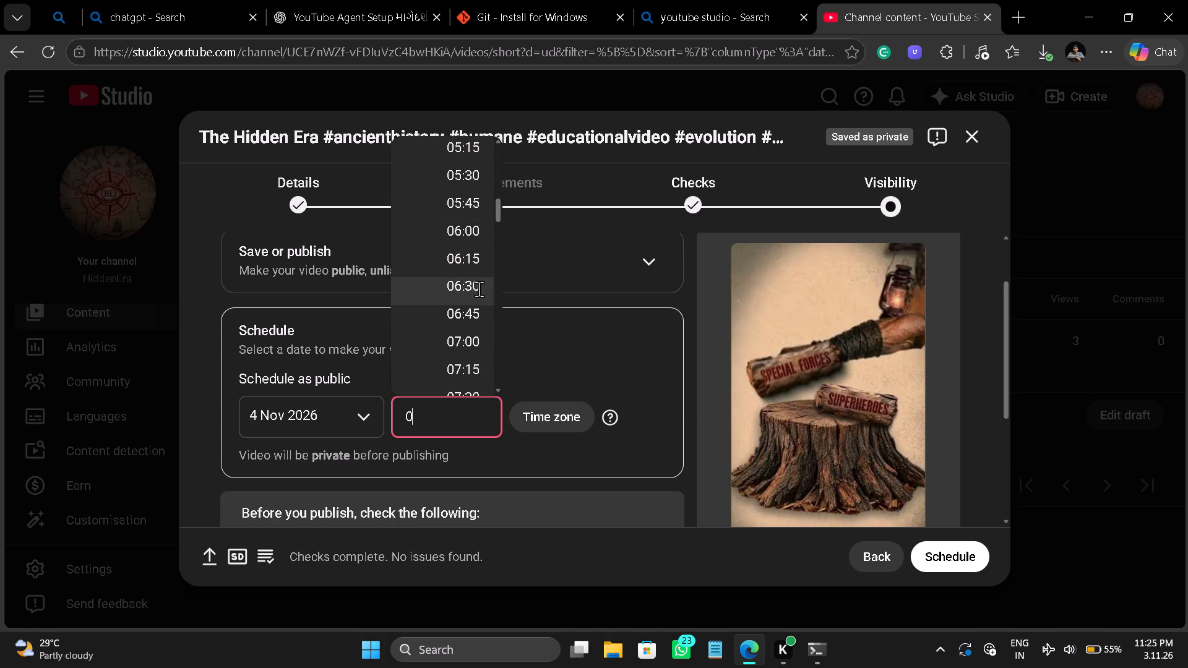
scroll(479, 289, down, 2)
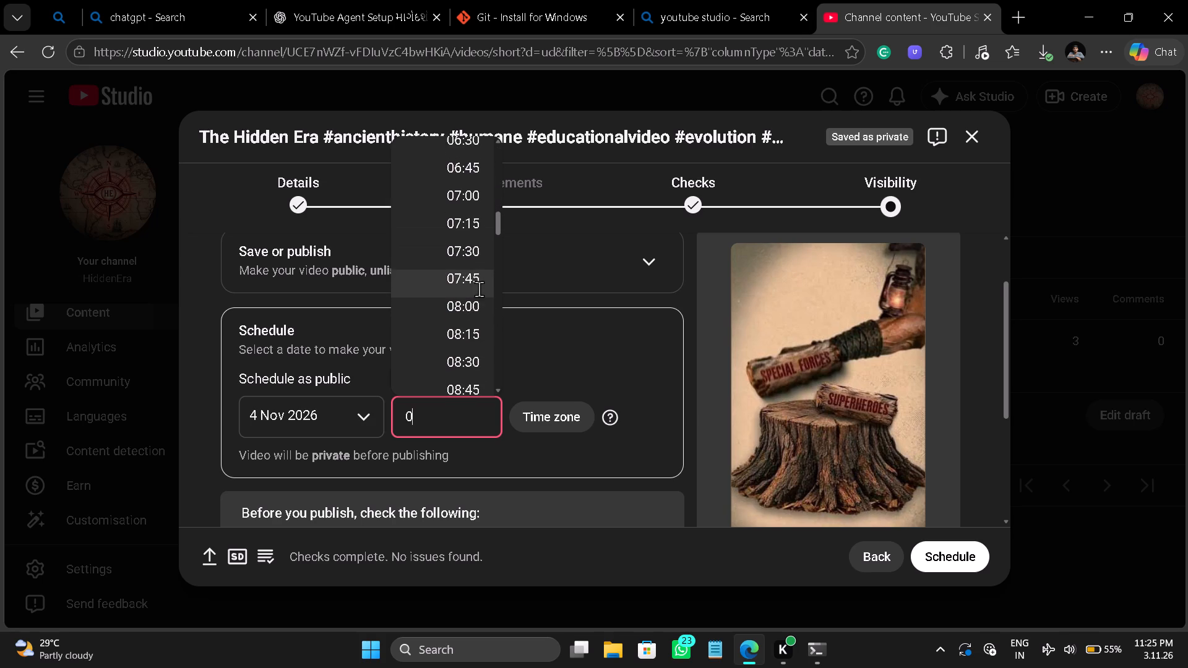
click(450, 220)
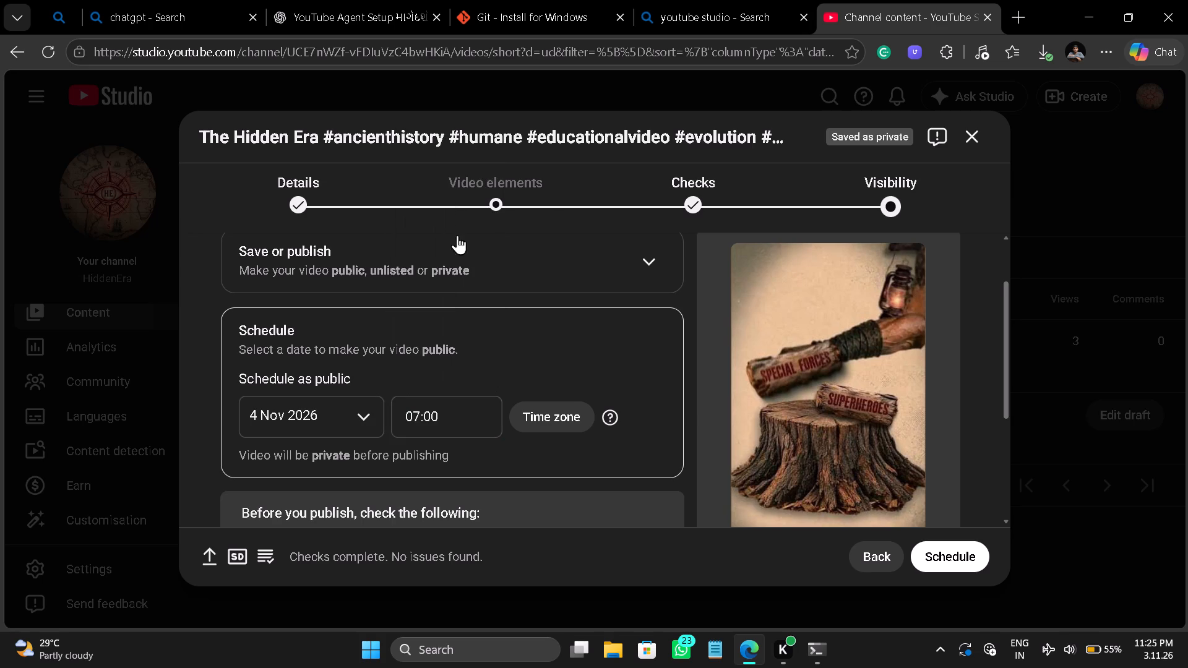
scroll(564, 501, down, 3)
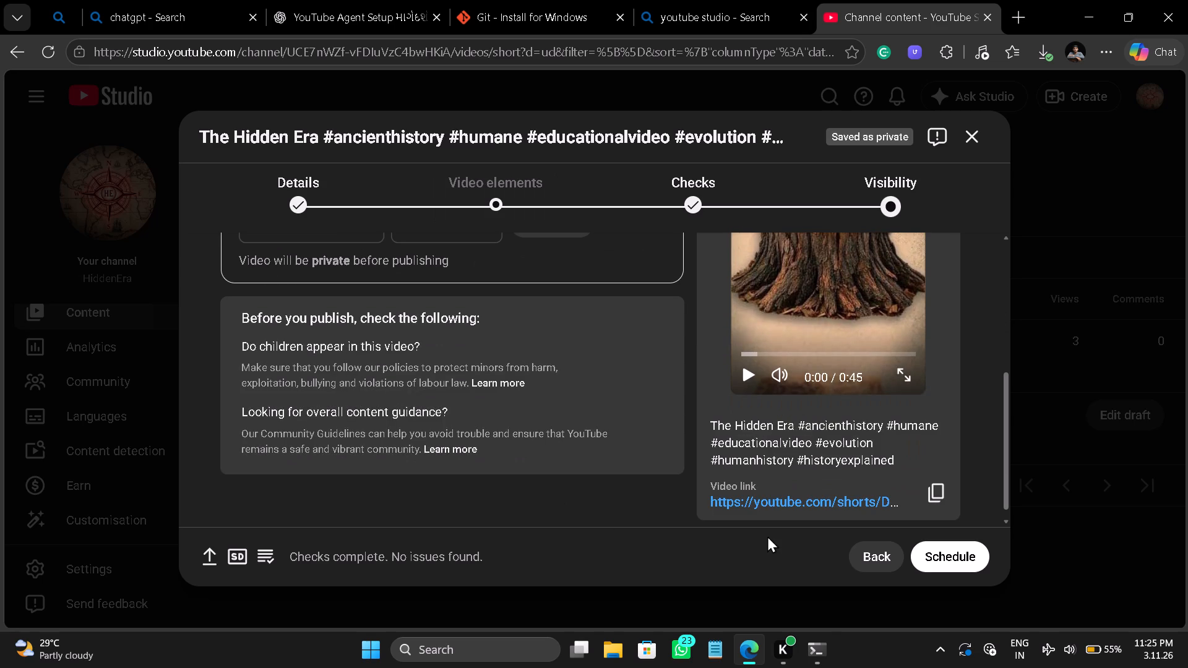
scroll(934, 544, up, 1)
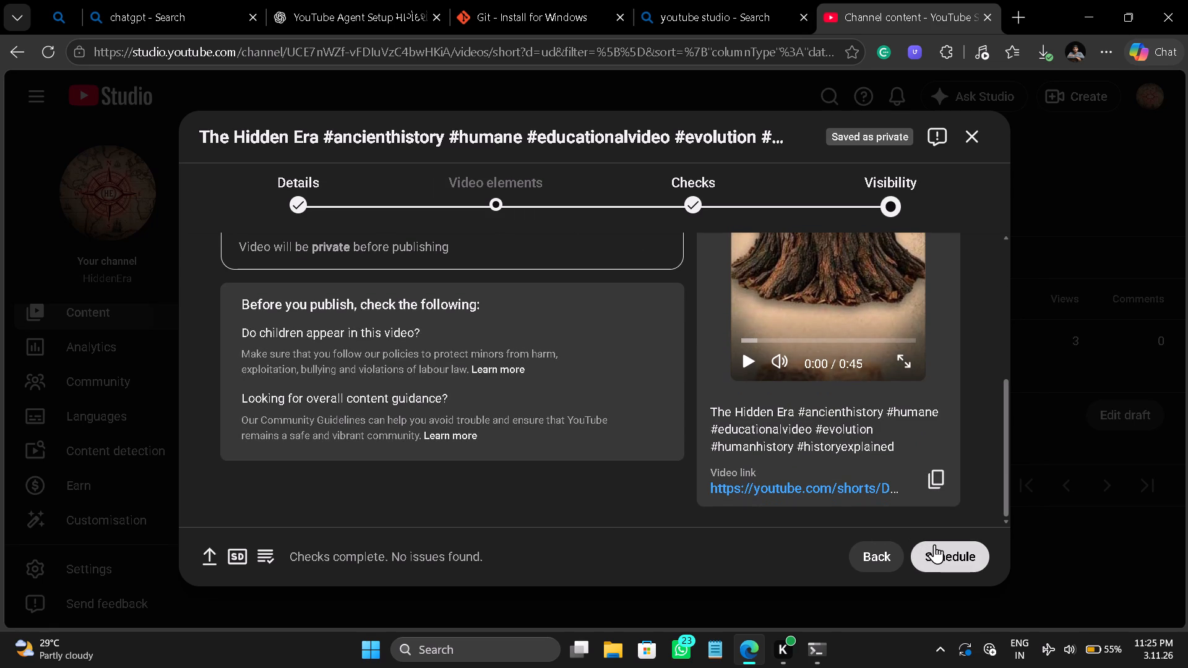
click(953, 559)
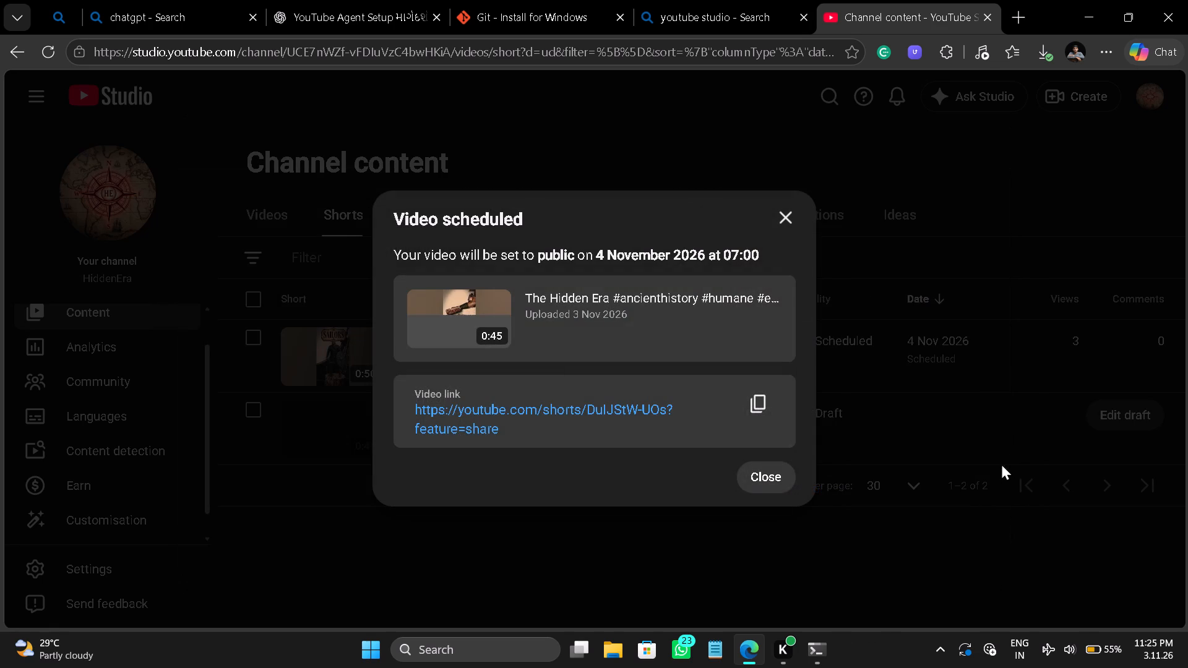
click(768, 482)
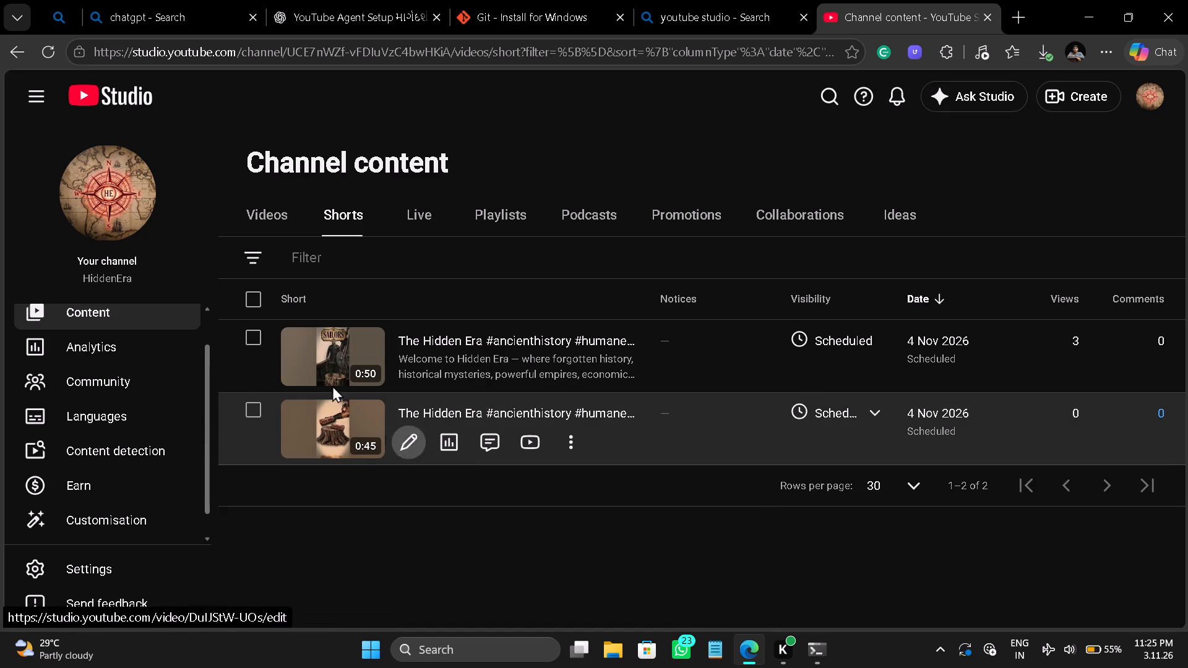
Permanently delete the scheduled 0:50 "The Hidden Era" Short with the Sailors thumbnail from the Shorts list.
click(250, 338)
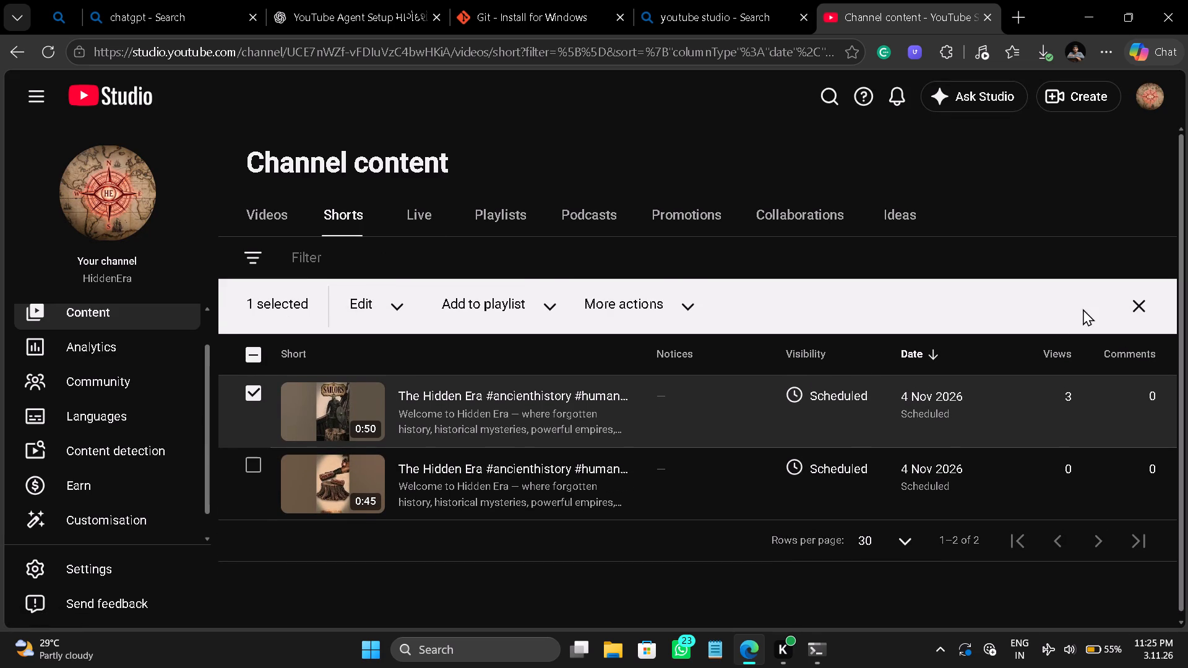
click(680, 314)
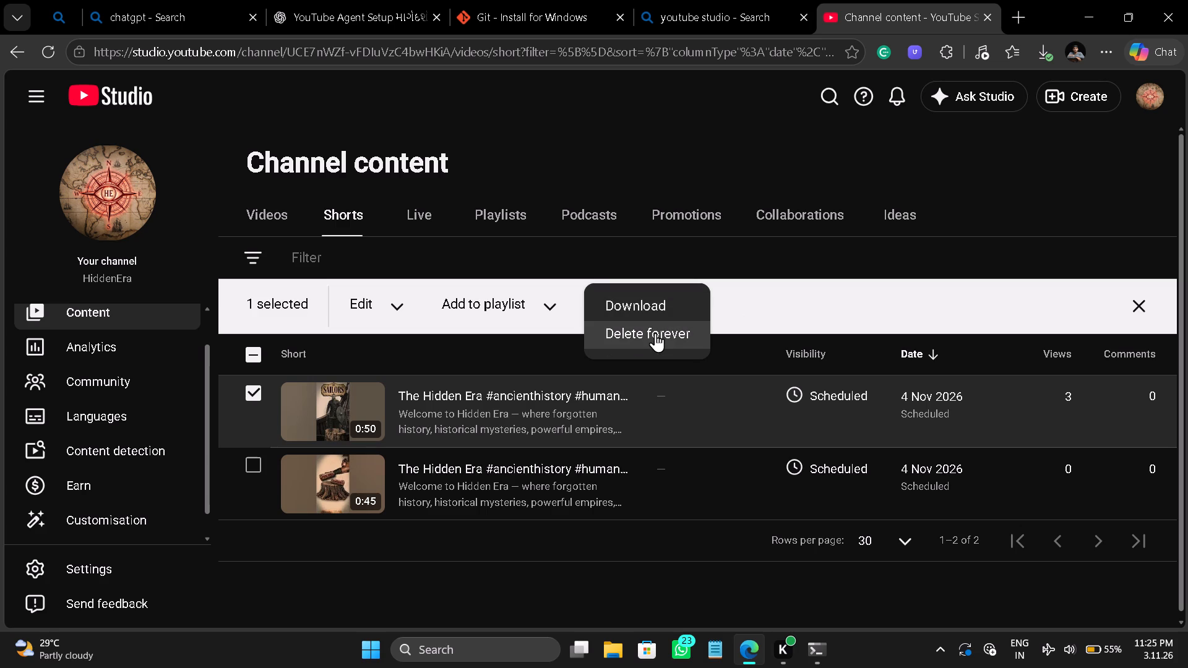
click(655, 333)
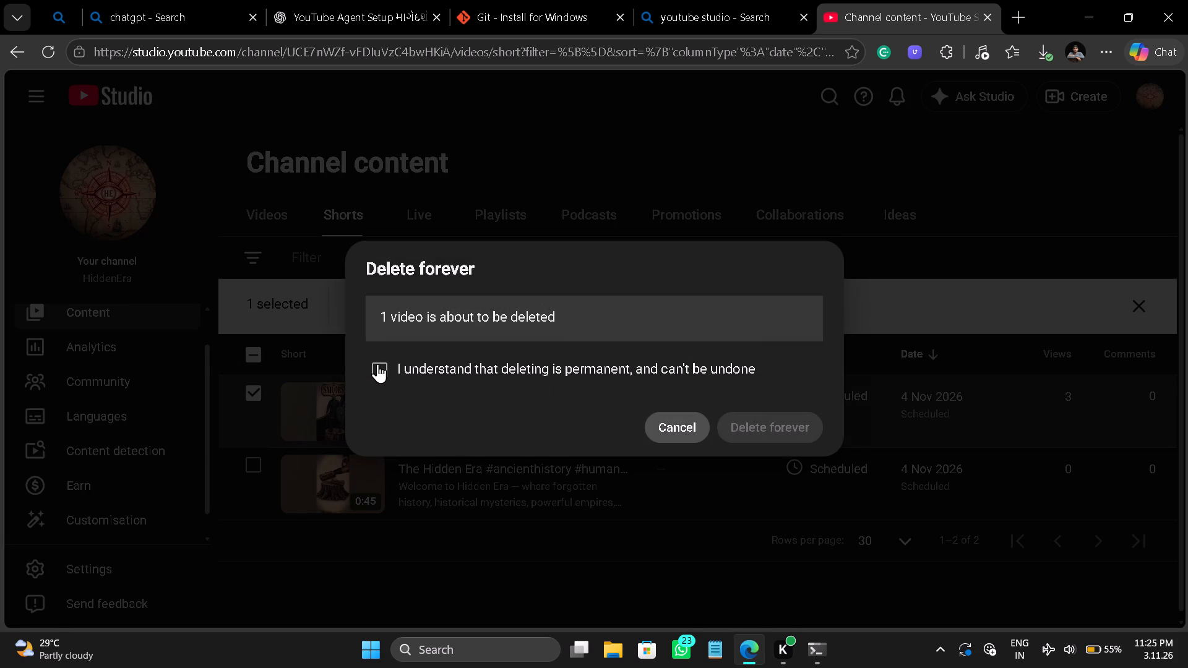
click(383, 375)
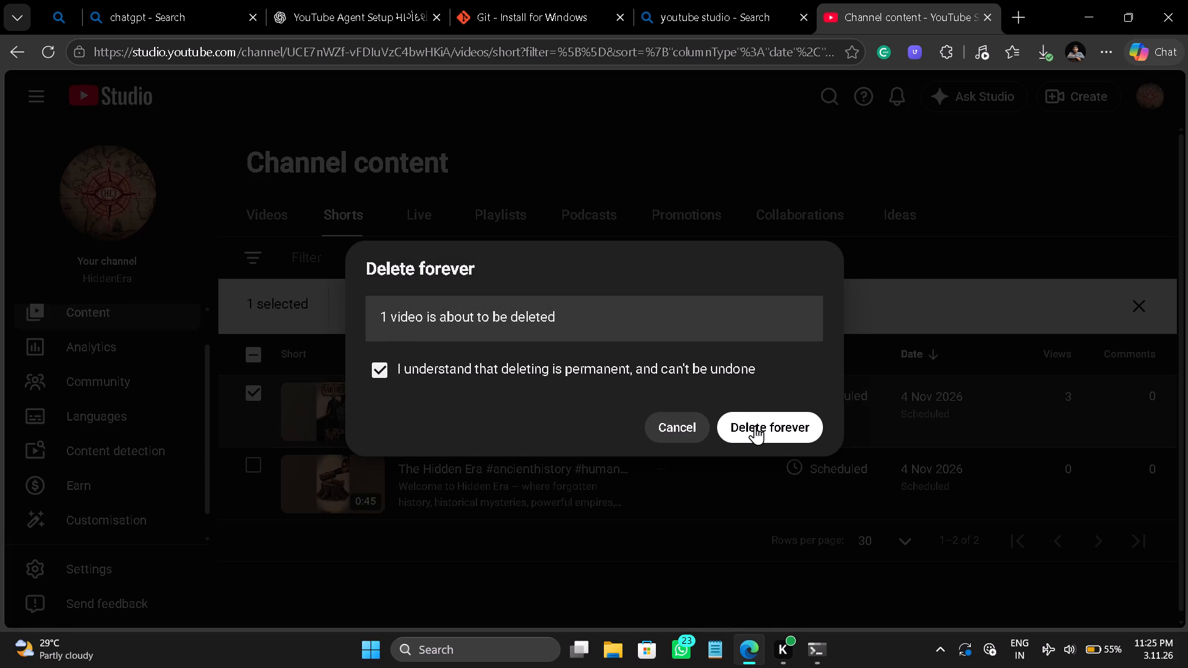
click(755, 426)
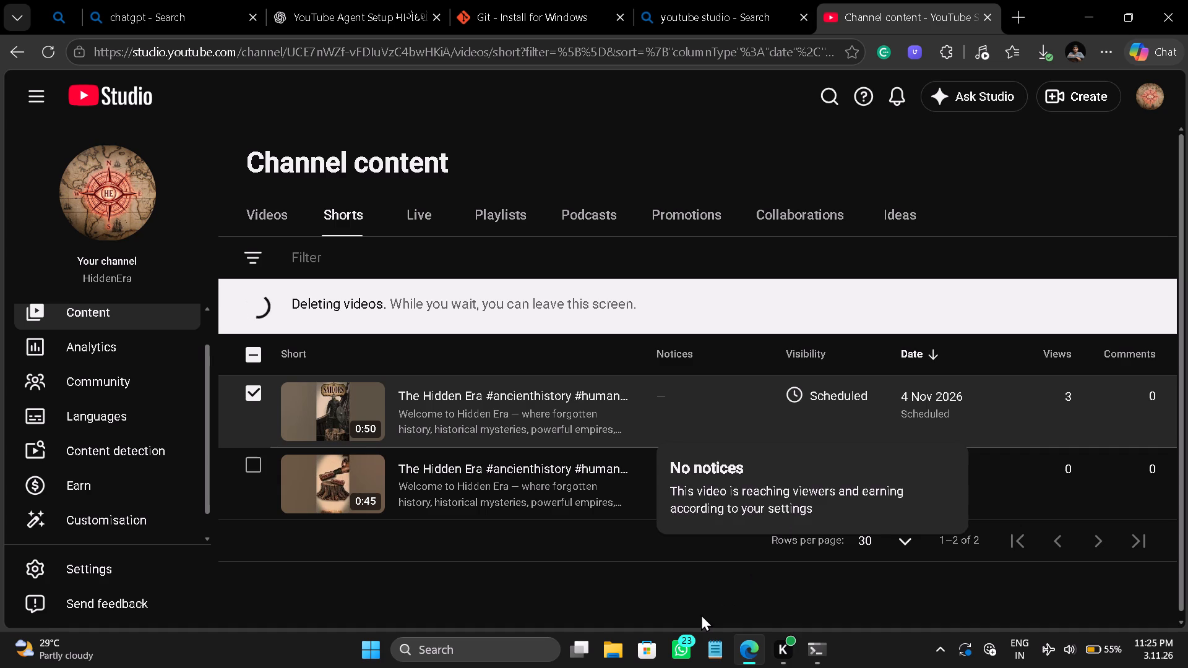
Check the scheduled publishing date and time of the 0:45 "The Hidden Era" Short without changing them.
drag(609, 601, 837, 469)
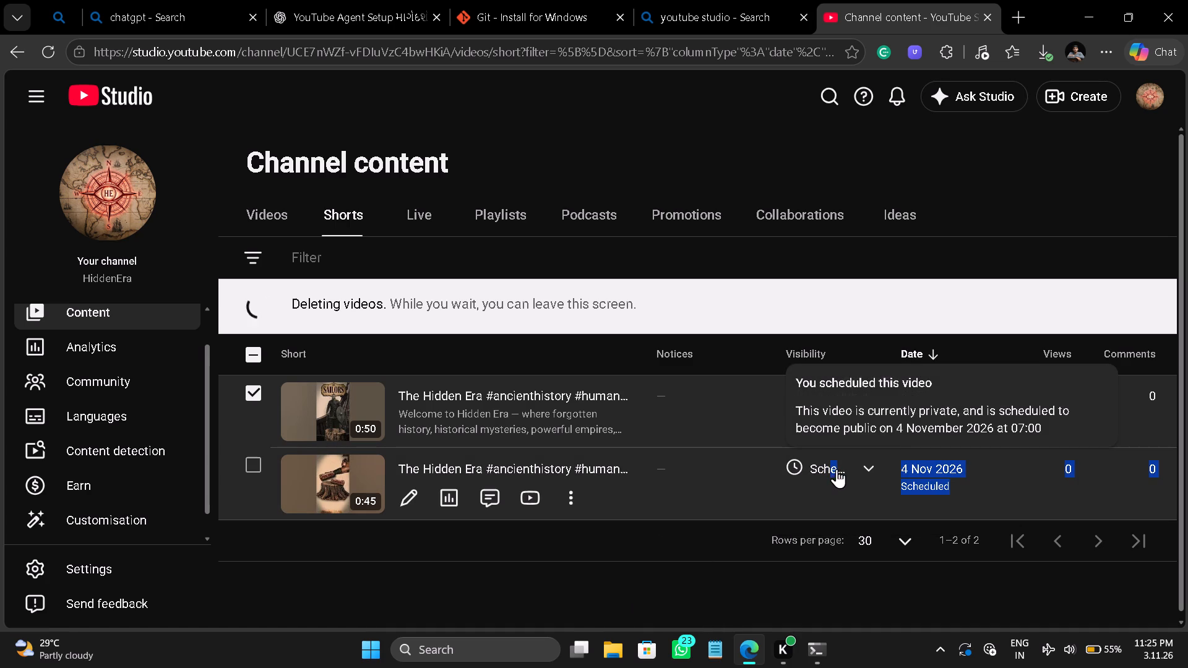
drag(837, 469, 836, 469)
click(866, 468)
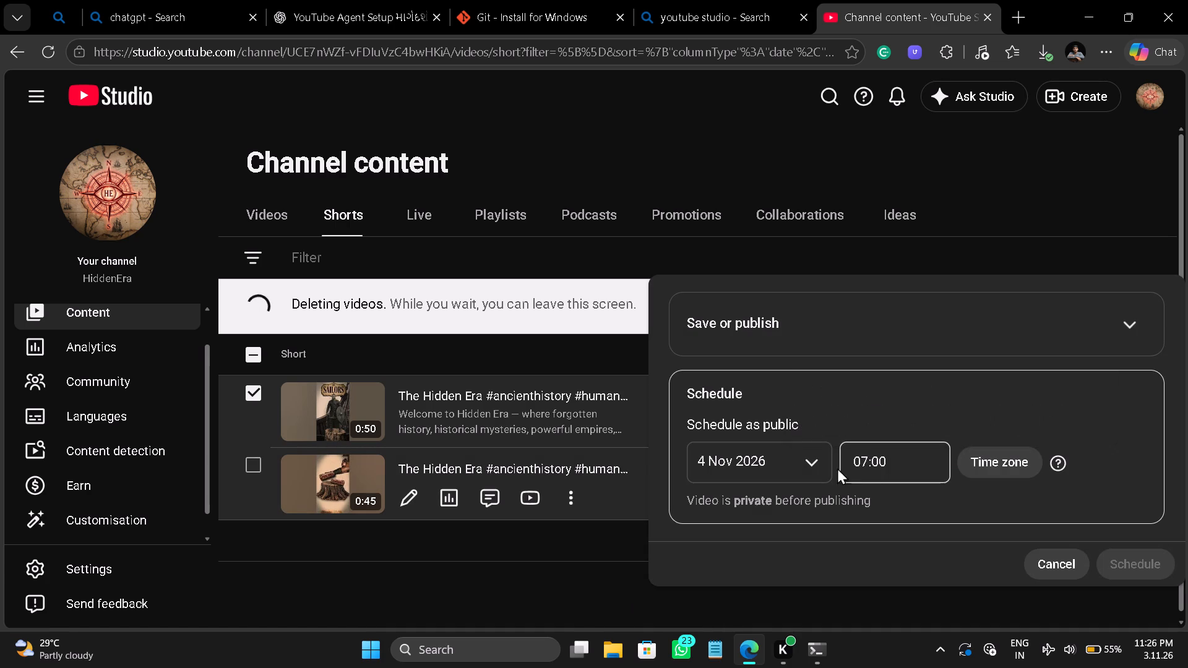
click(903, 459)
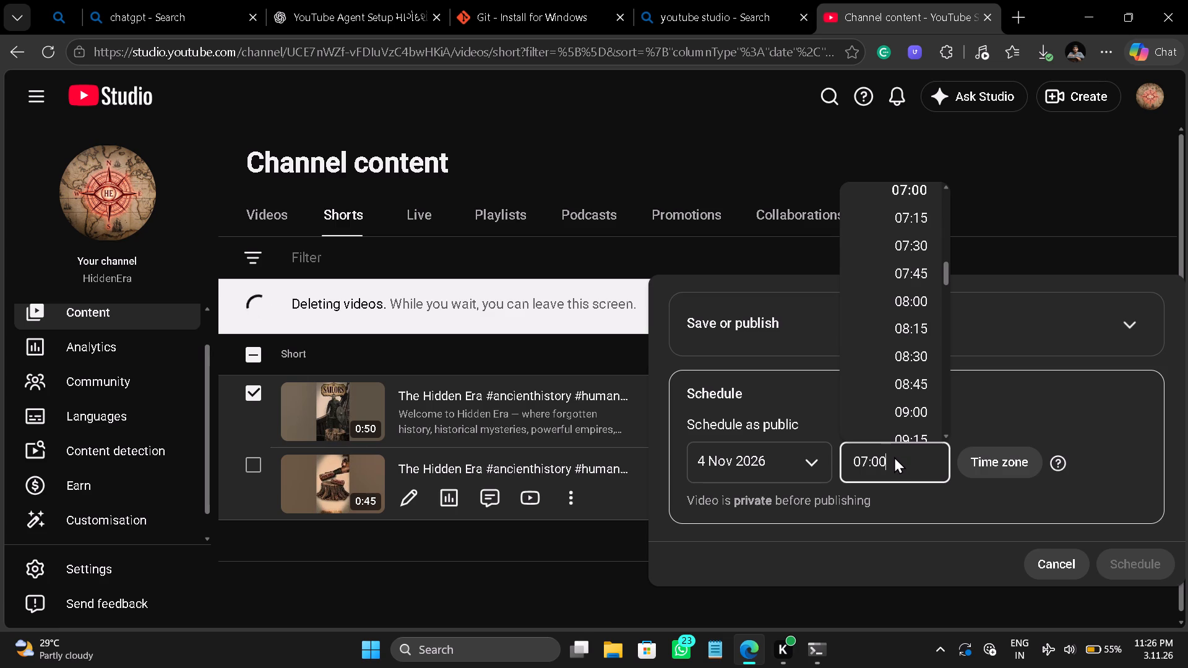
click(674, 585)
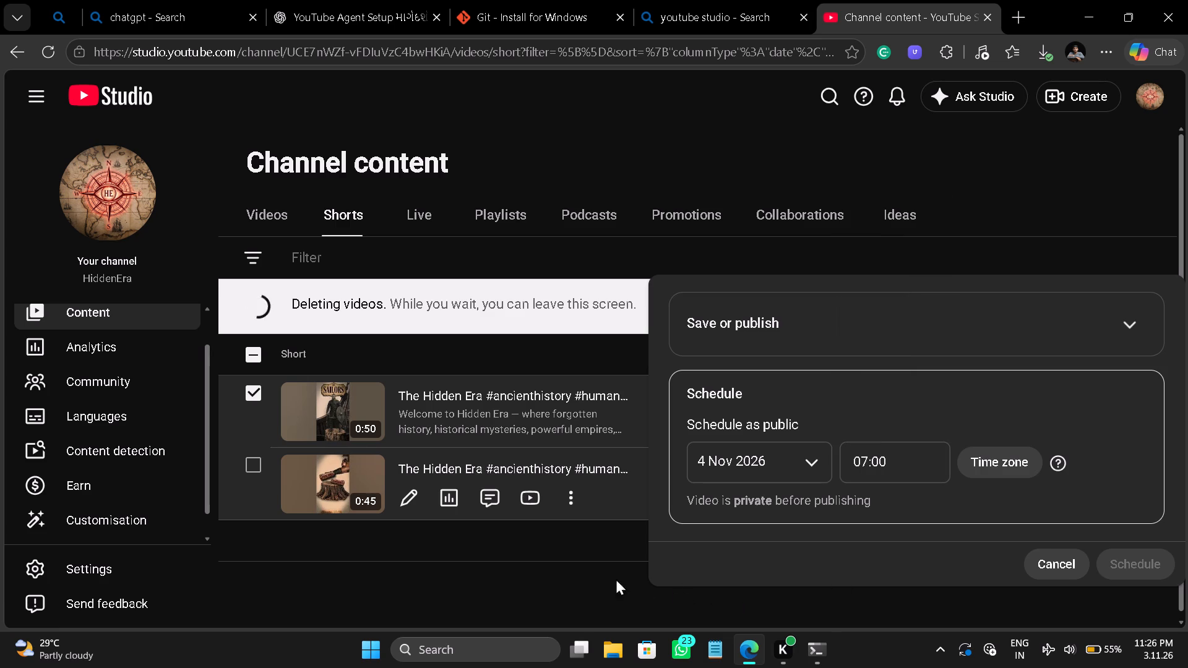
click(579, 580)
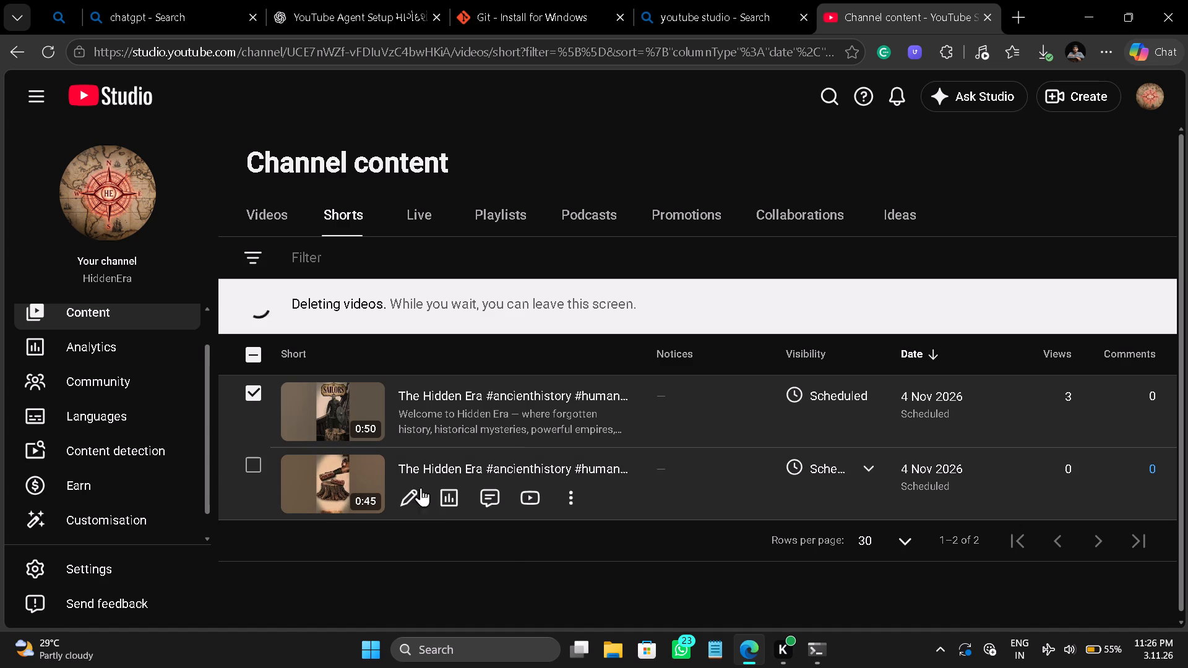
Open the 0:45 Short's video details and play the end of its preview from about 0:39.
scroll(438, 498, down, 1)
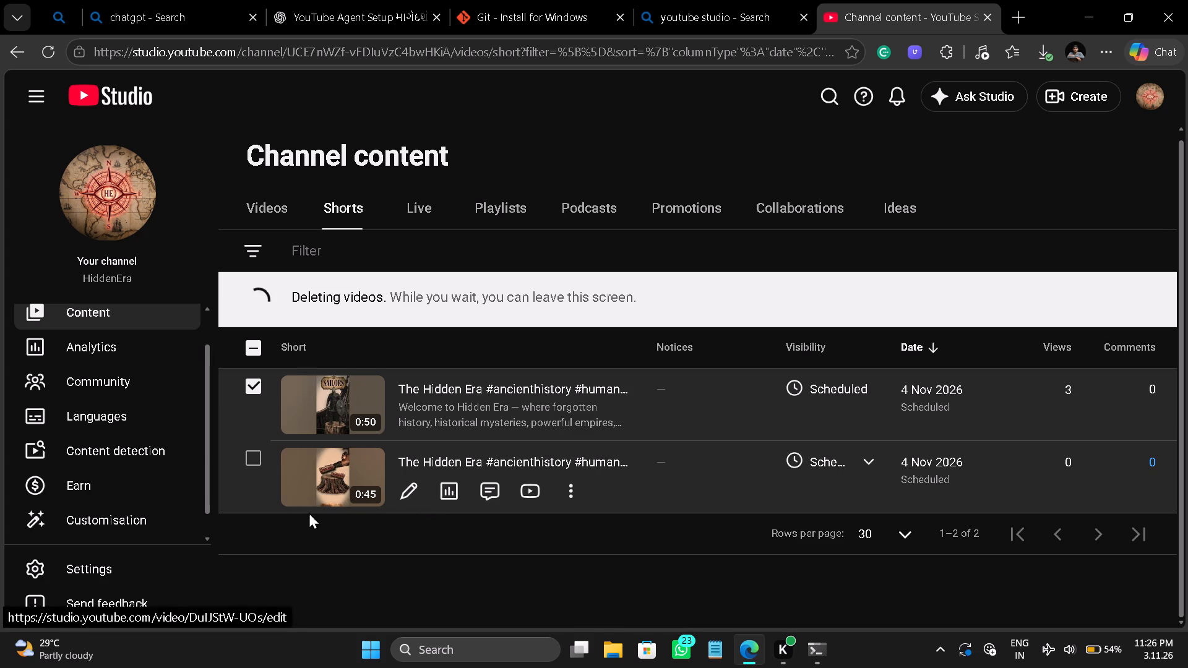
click(352, 497)
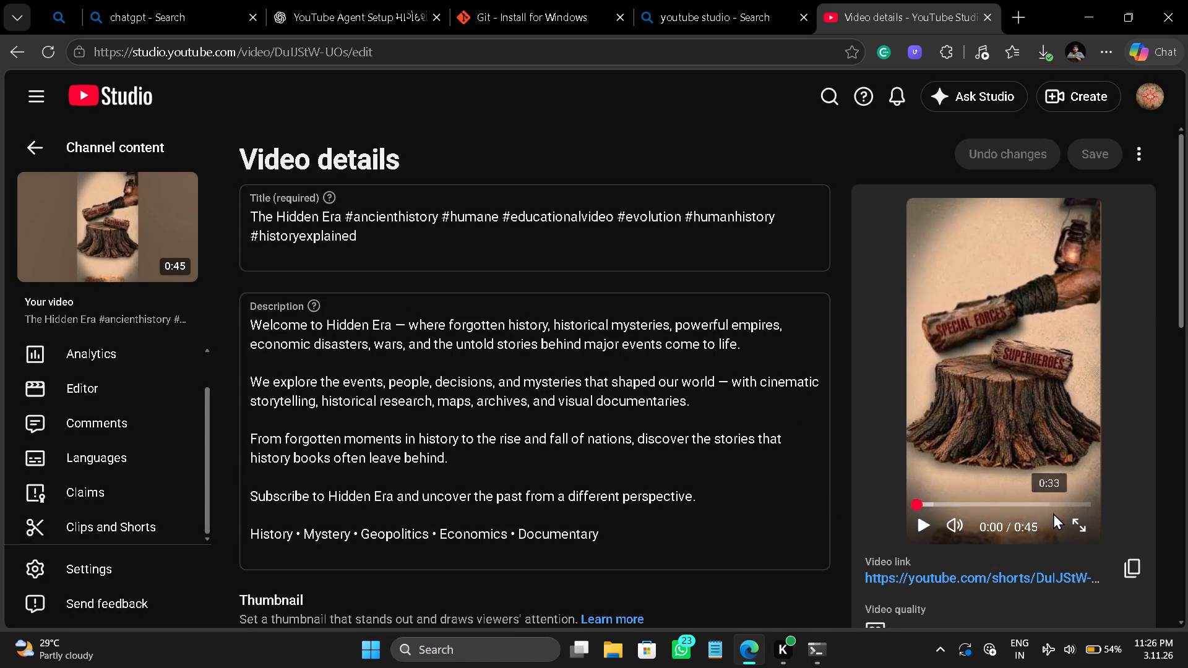
click(1070, 505)
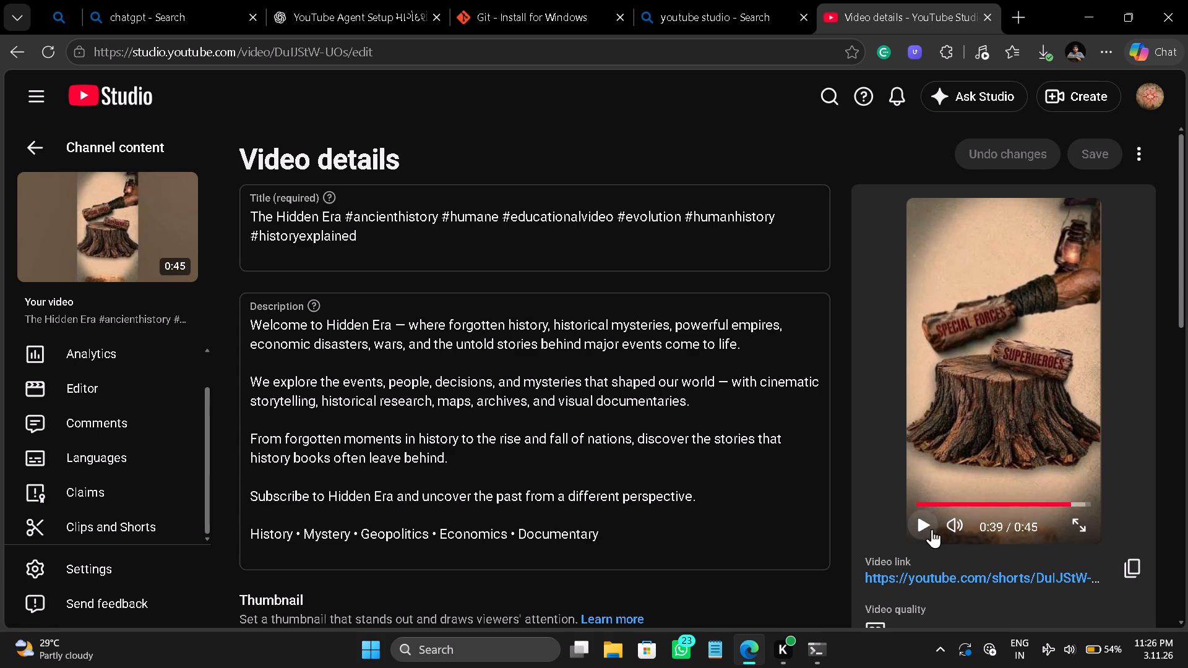
click(927, 526)
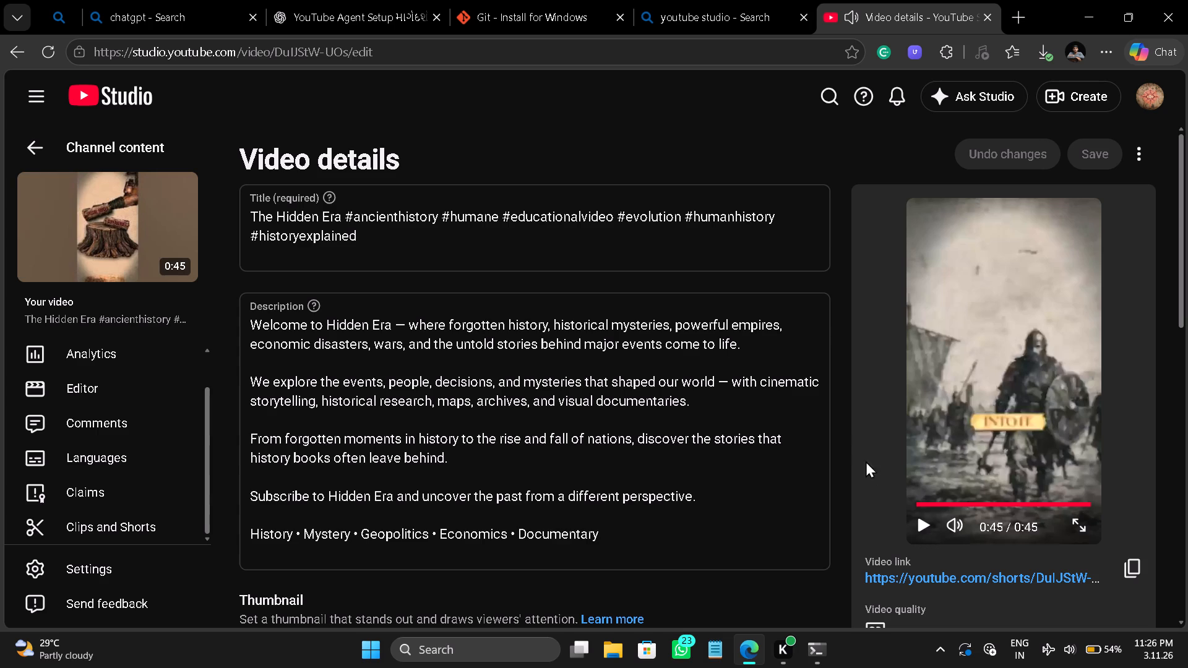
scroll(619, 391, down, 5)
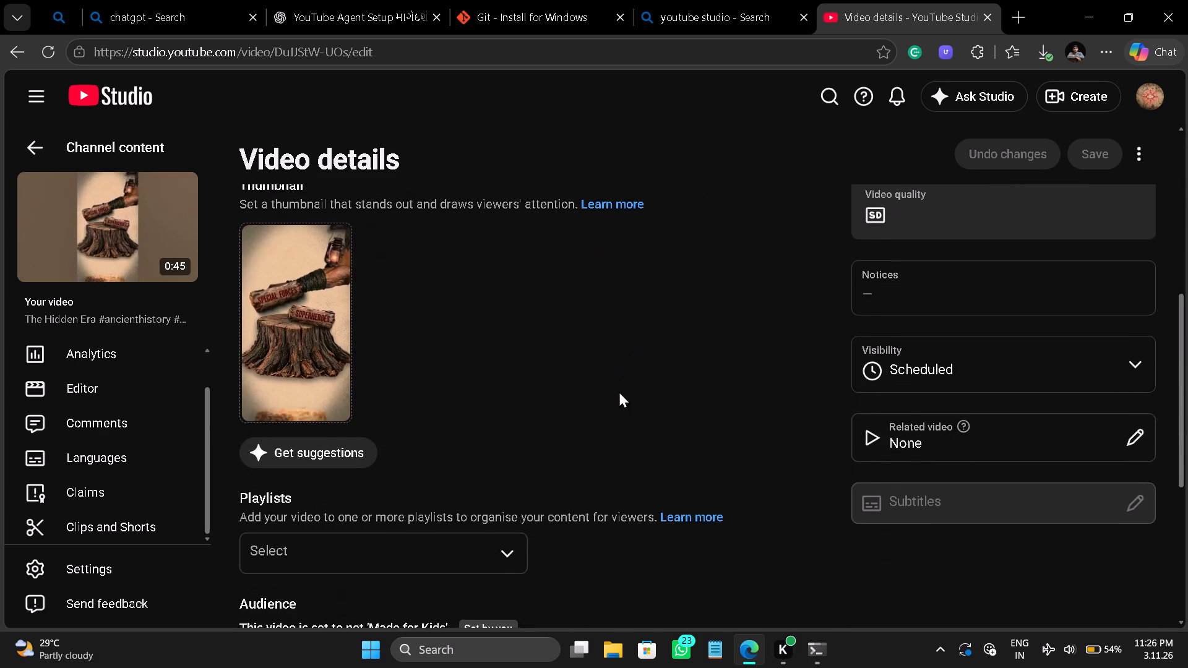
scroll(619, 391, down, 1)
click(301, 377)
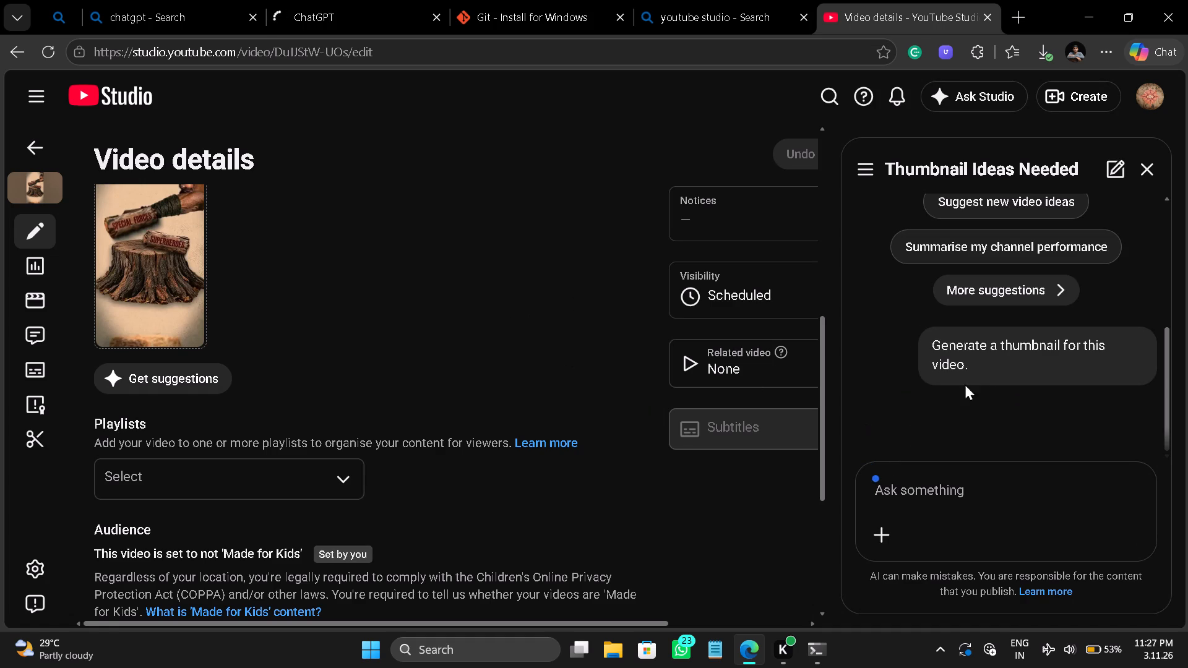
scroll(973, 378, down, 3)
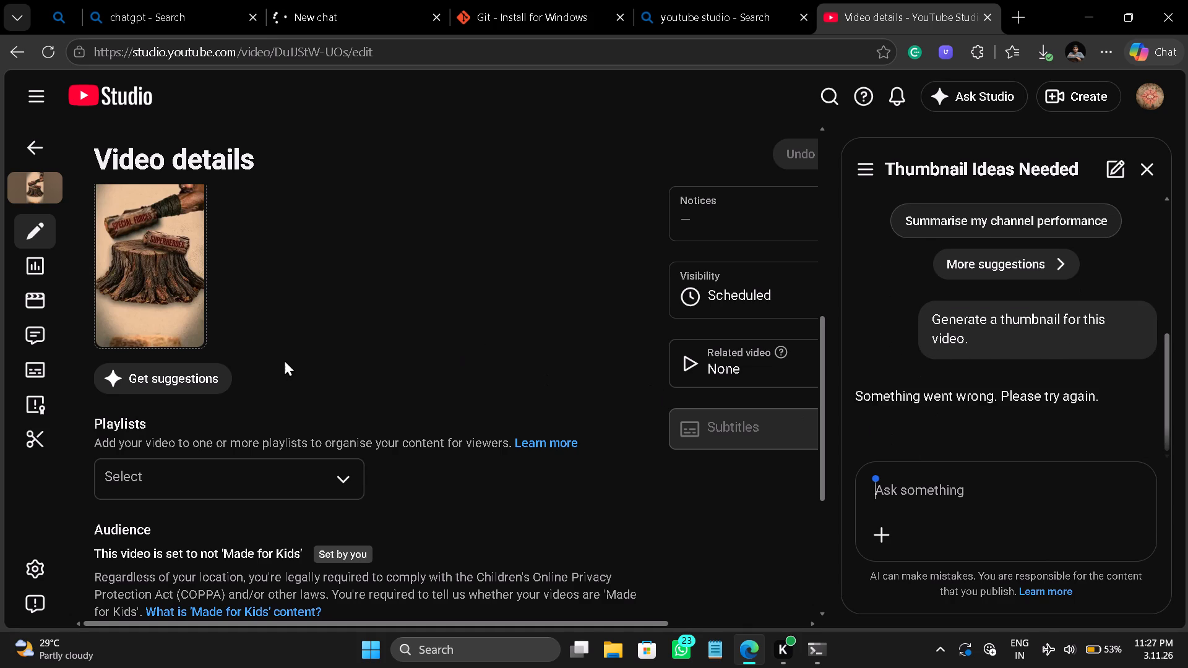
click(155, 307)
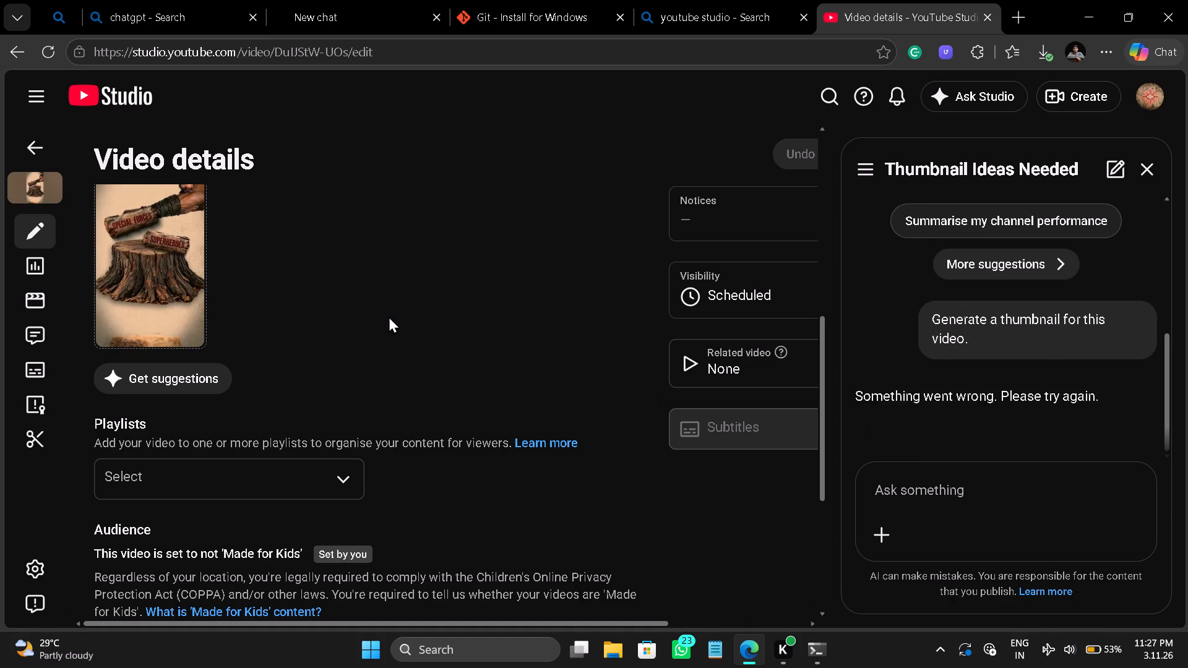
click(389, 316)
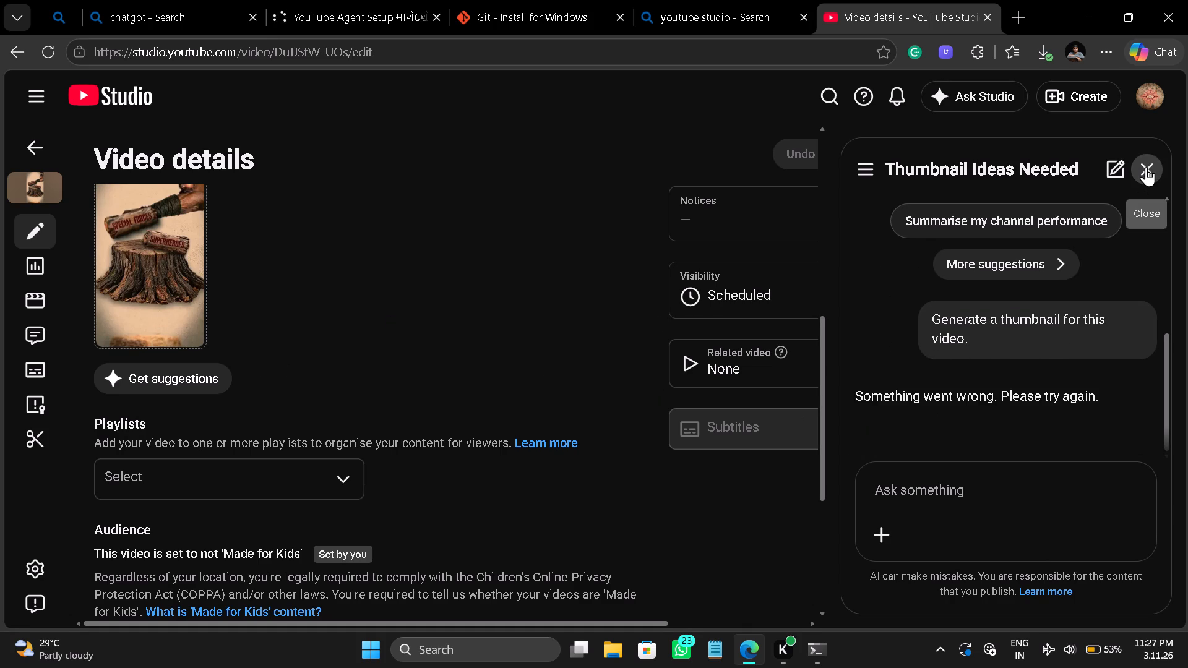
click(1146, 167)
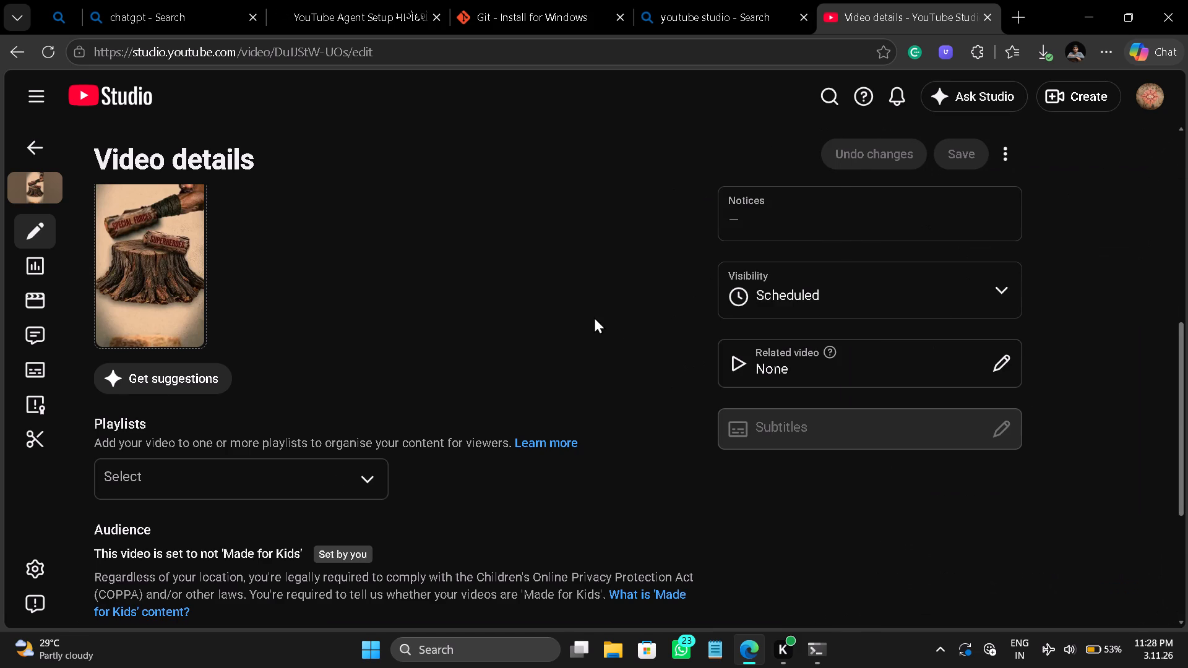
Reselect the Short's thumbnail, choosing the third suggested video frame, which shows the "Brutal Warriors" title.
scroll(594, 317, up, 1)
click(185, 380)
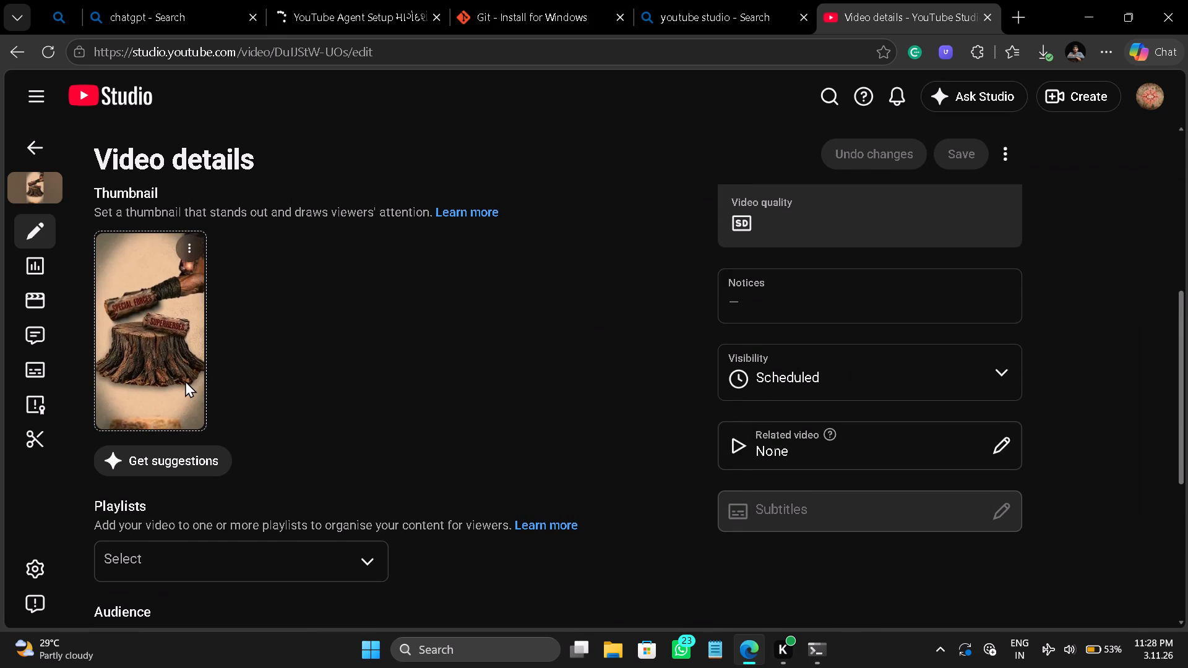
click(185, 242)
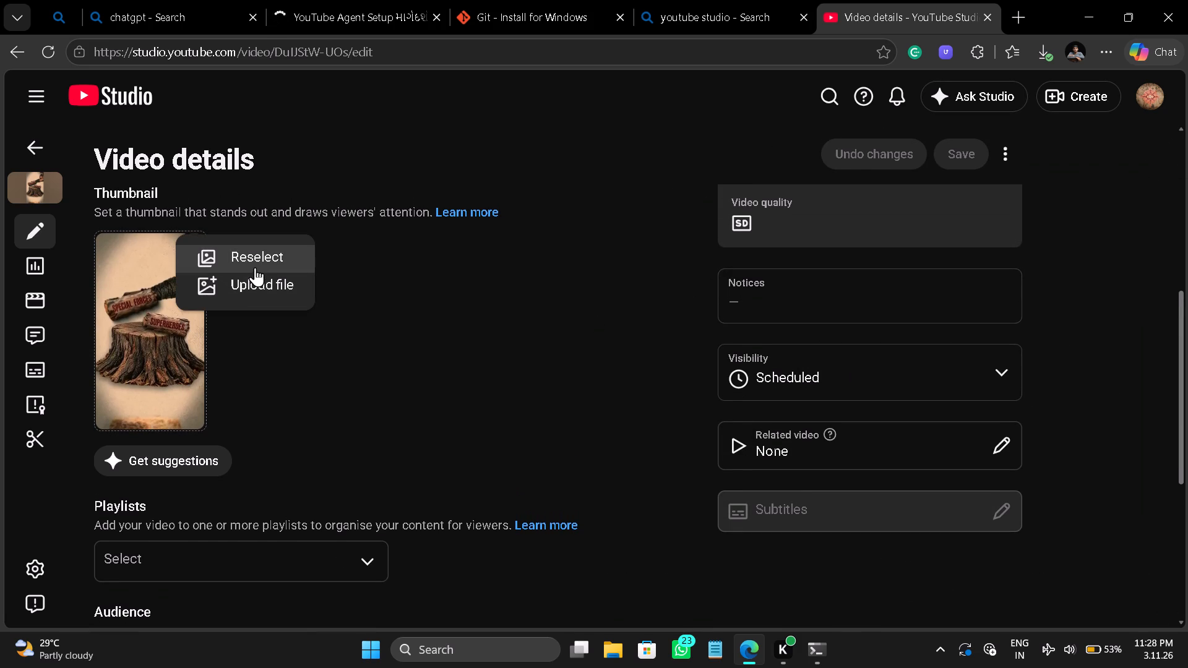
click(254, 265)
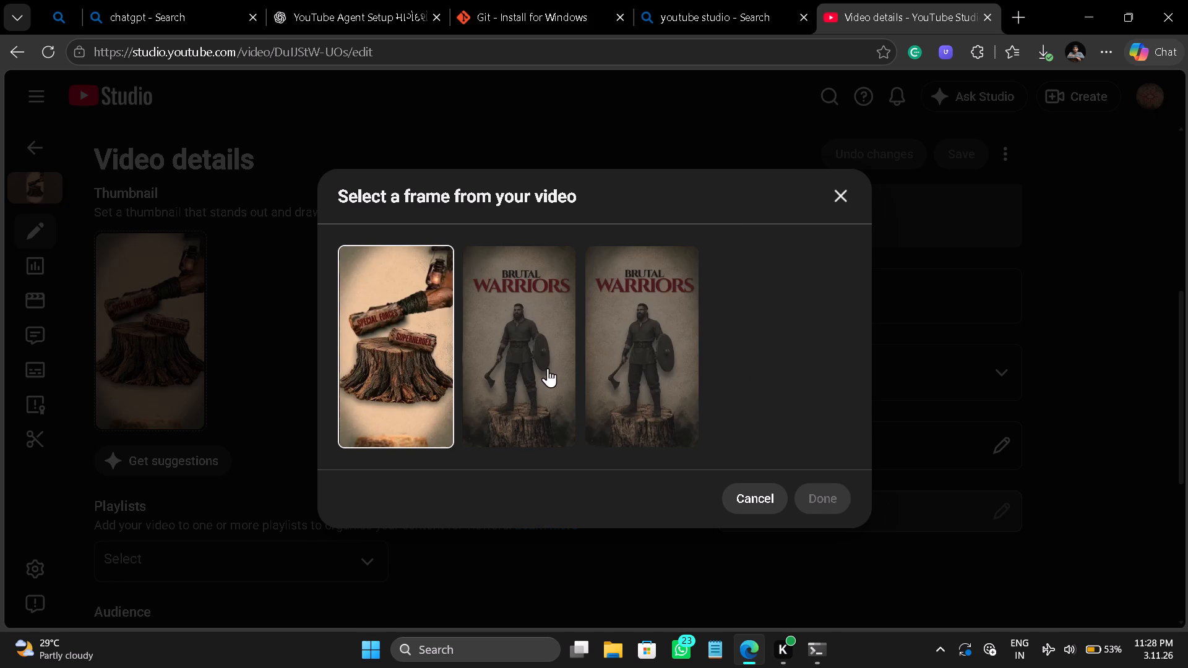
click(627, 358)
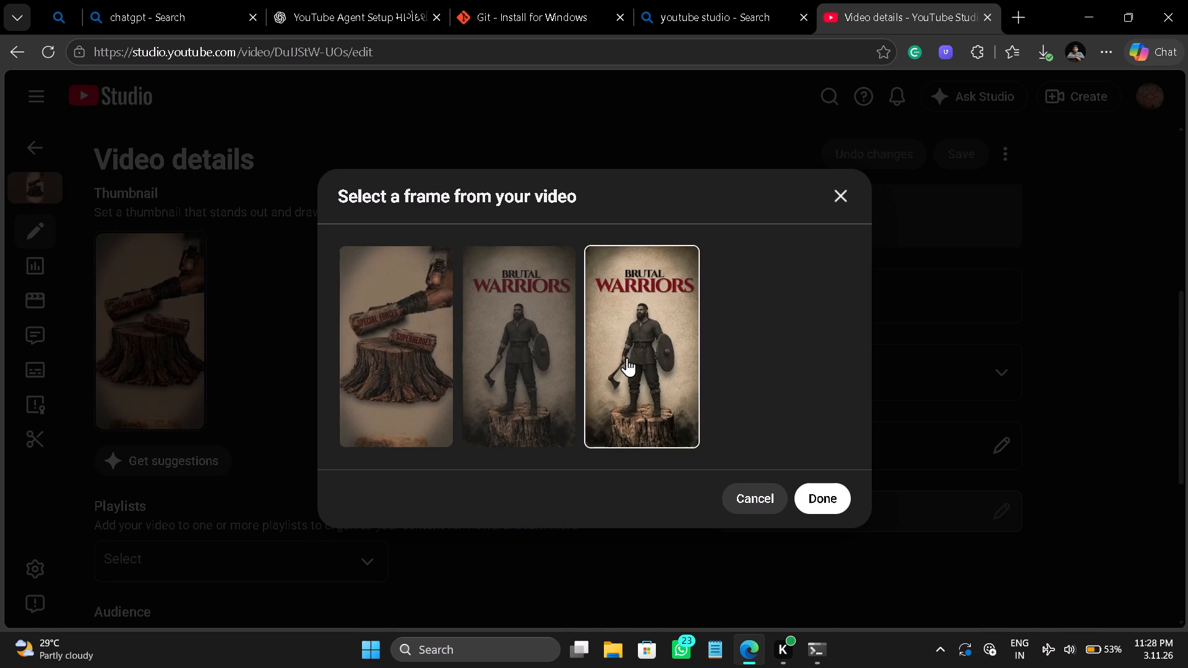
click(825, 495)
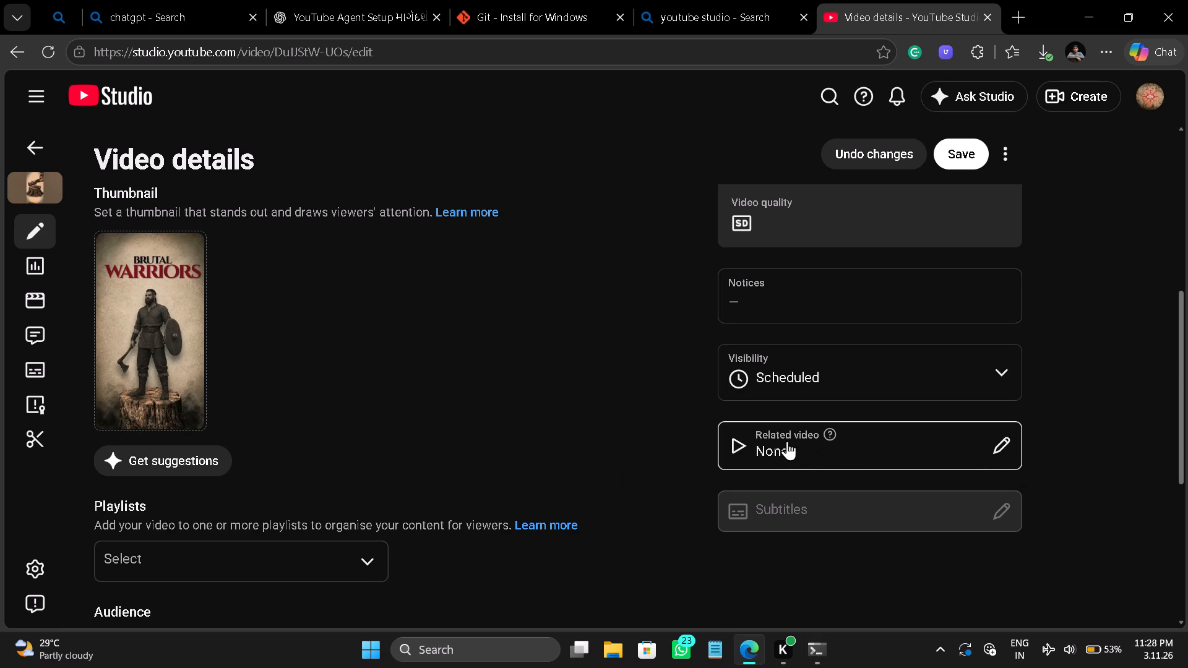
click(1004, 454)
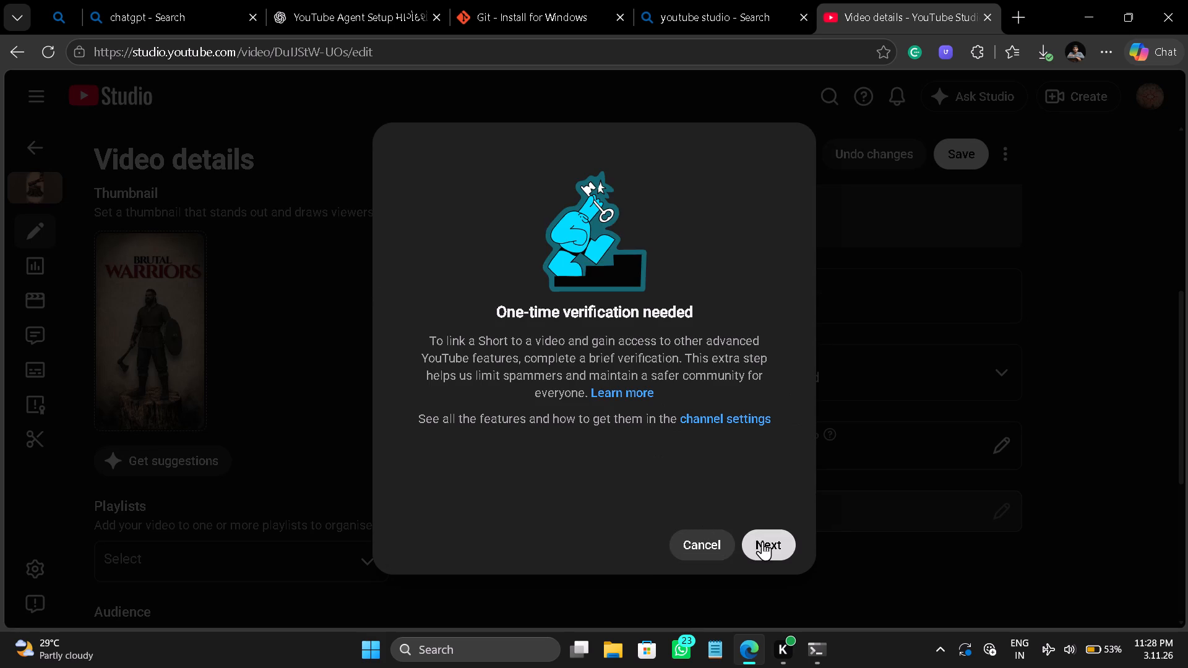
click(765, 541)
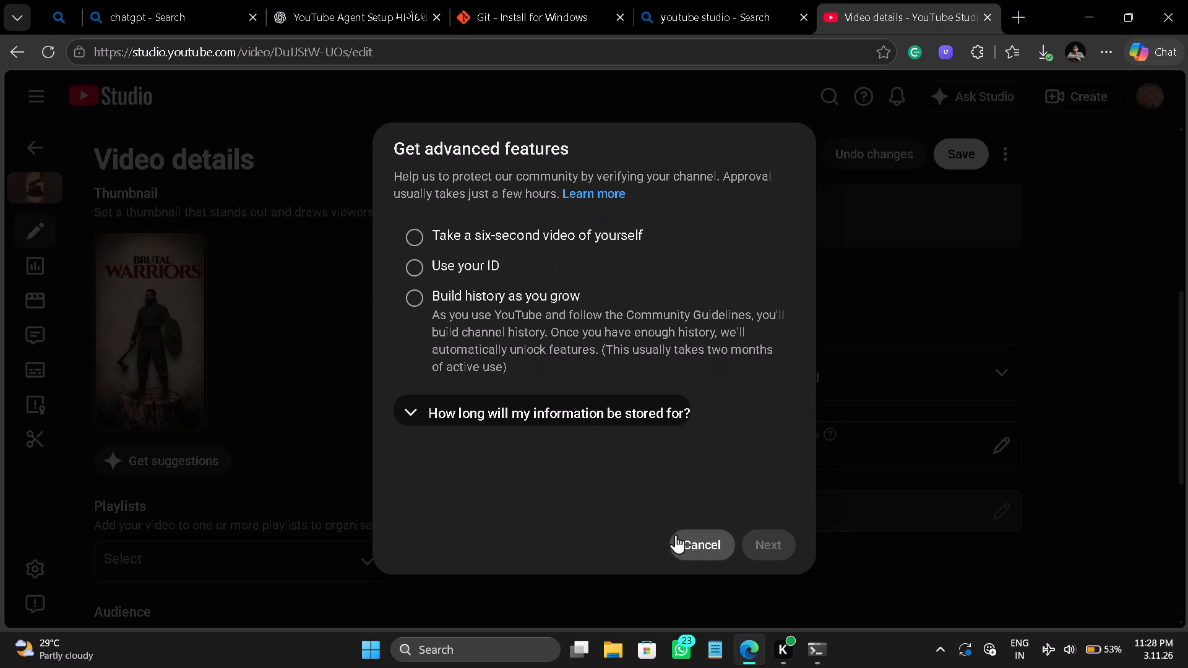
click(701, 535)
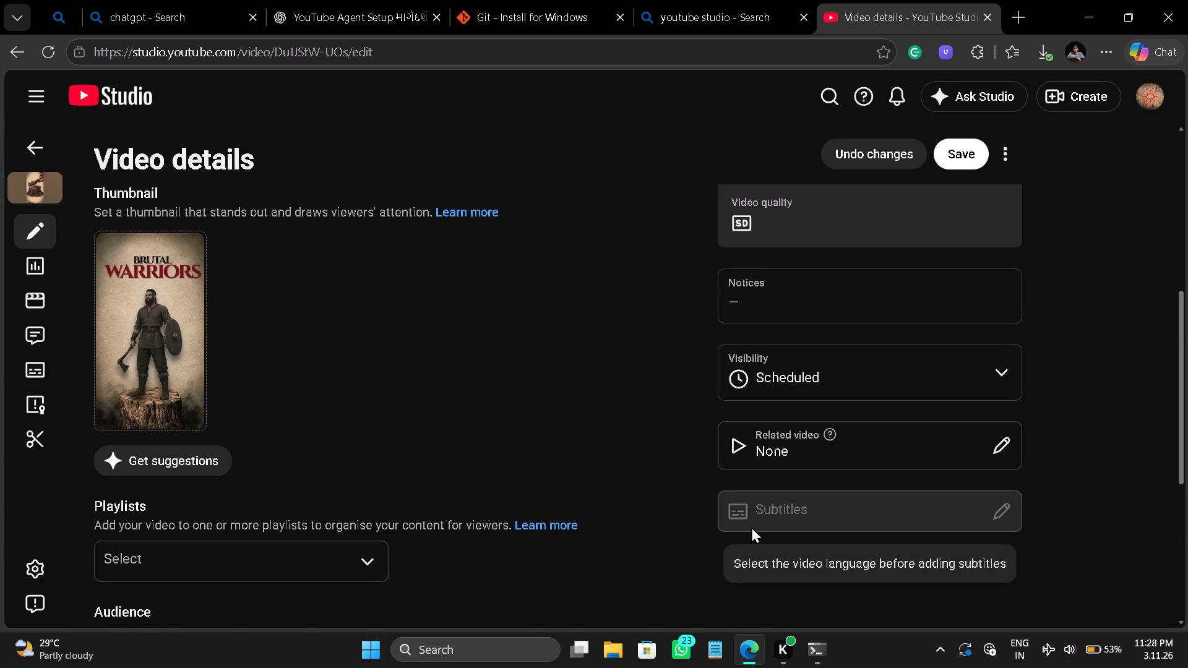
Expand the Short's additional settings and answer Yes to the AI use question.
scroll(751, 526, down, 2)
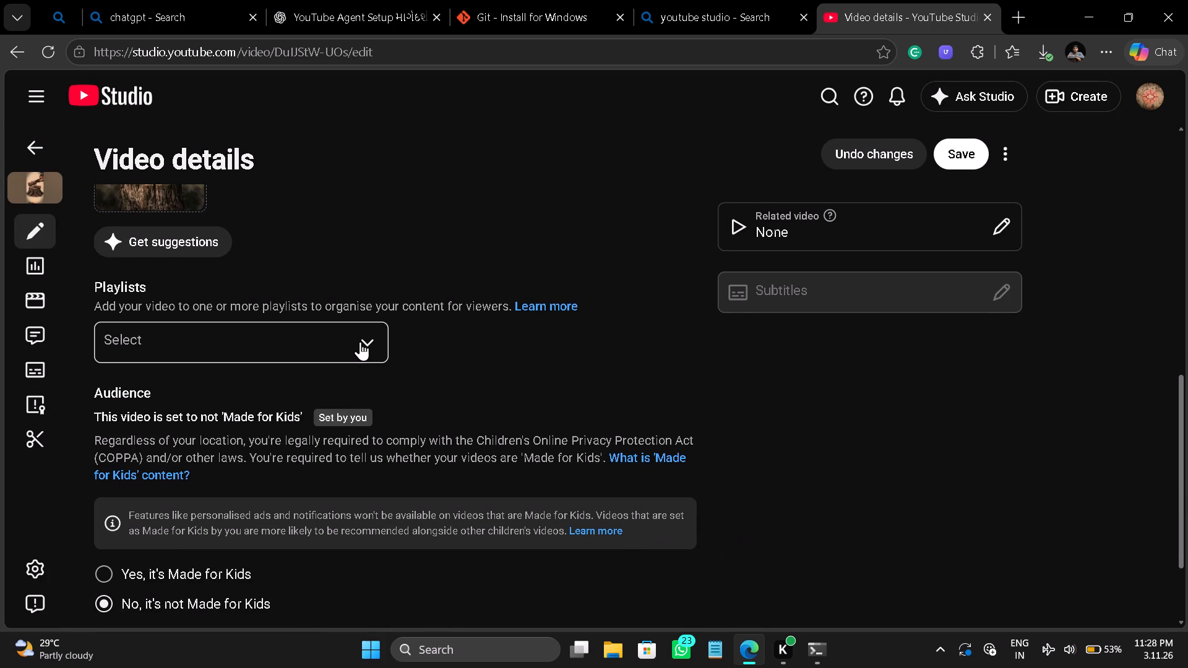
scroll(345, 485, down, 2)
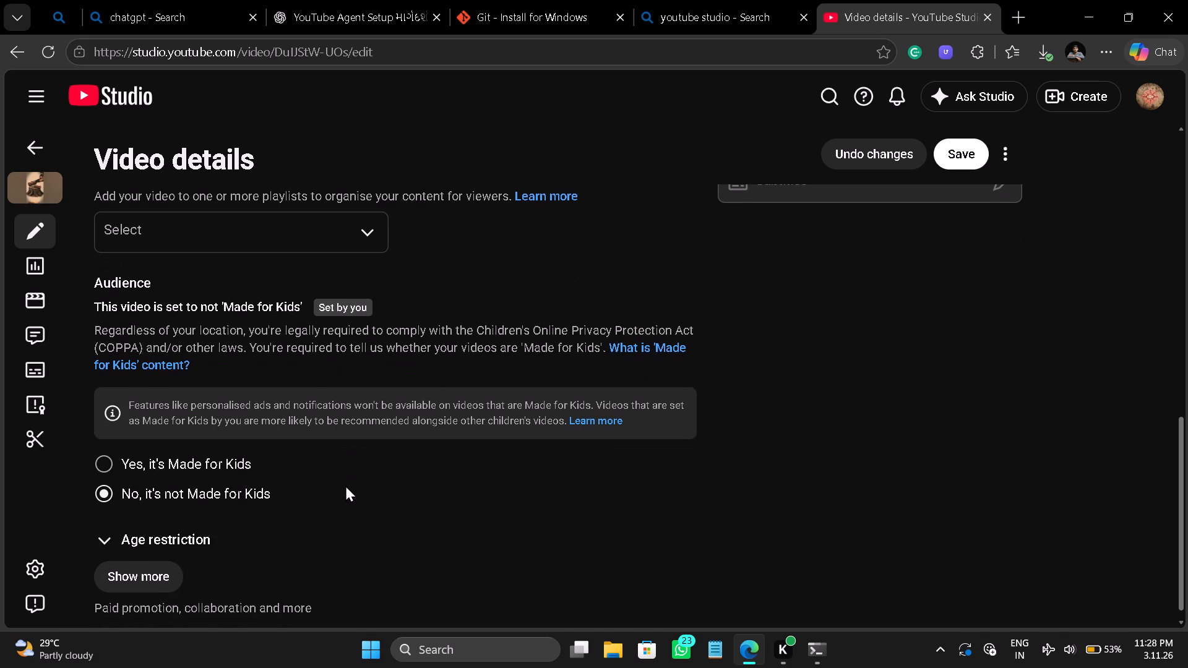
scroll(345, 485, down, 2)
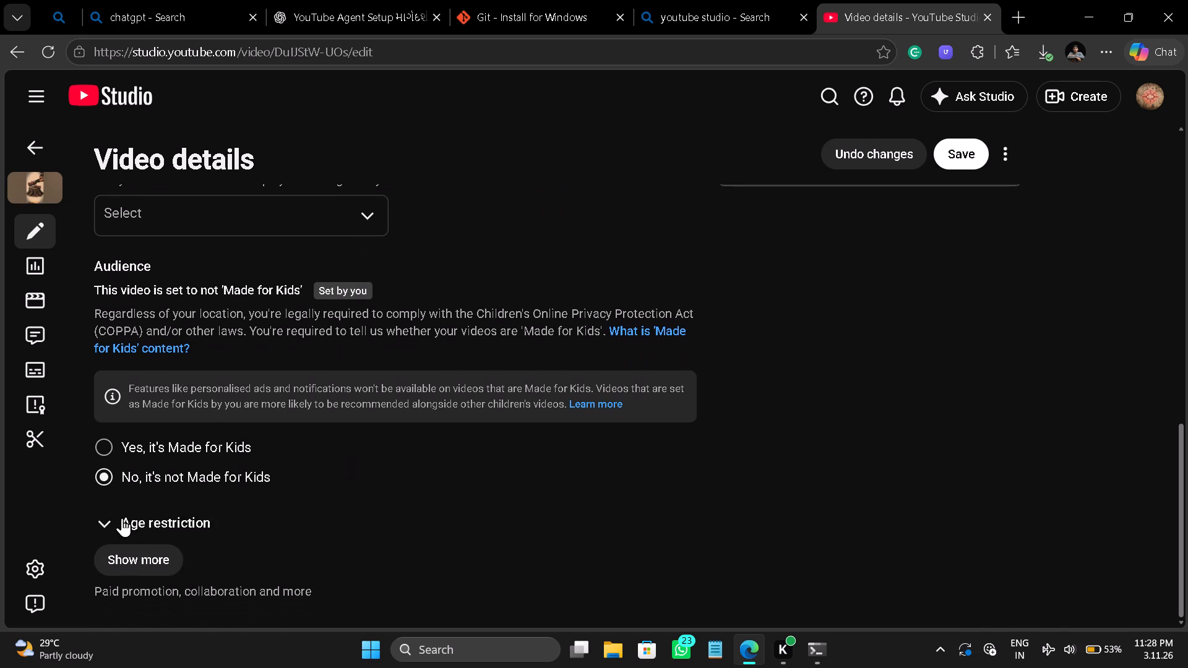
click(132, 560)
scroll(246, 550, down, 2)
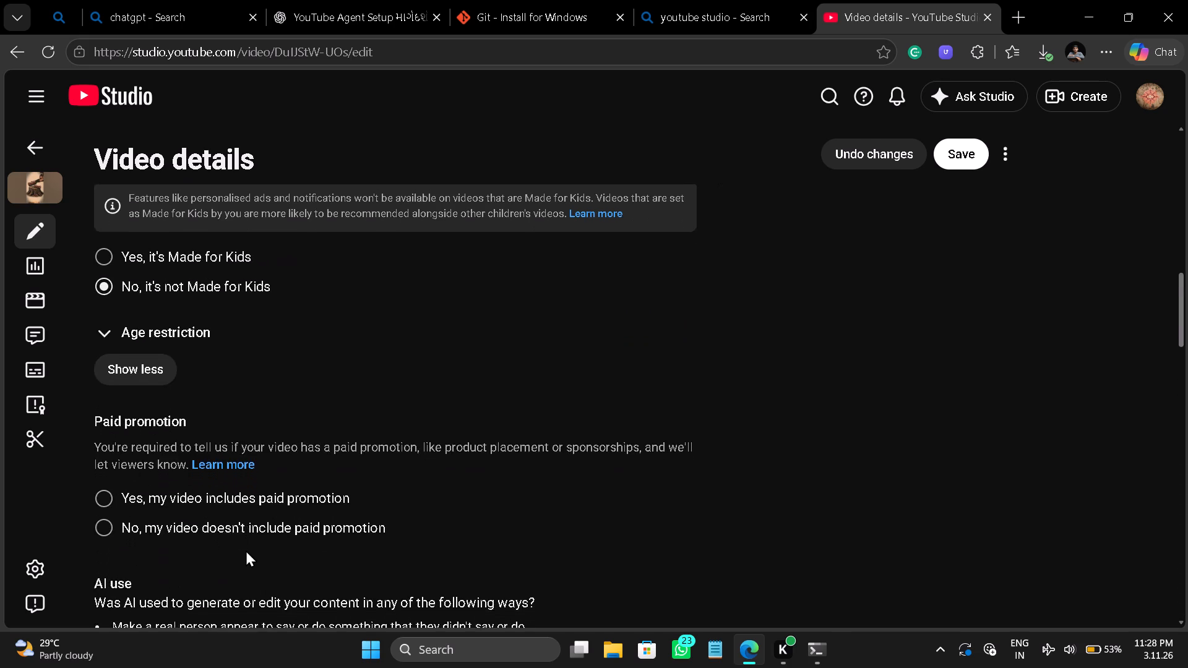
scroll(246, 550, down, 2)
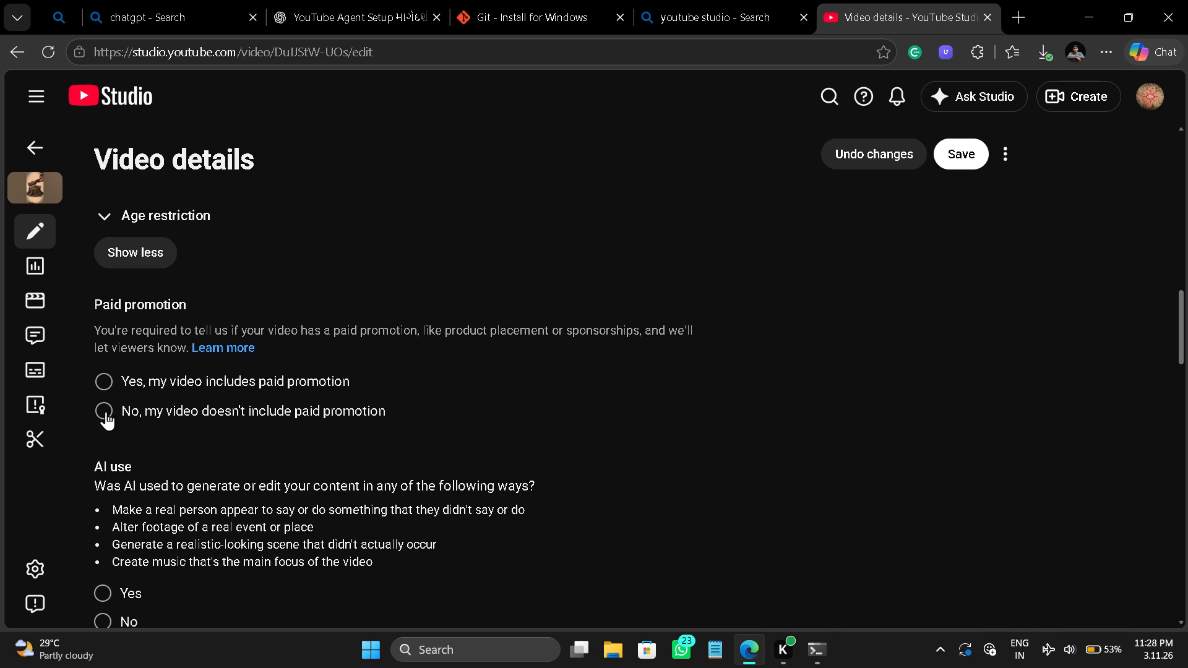
scroll(163, 458, down, 2)
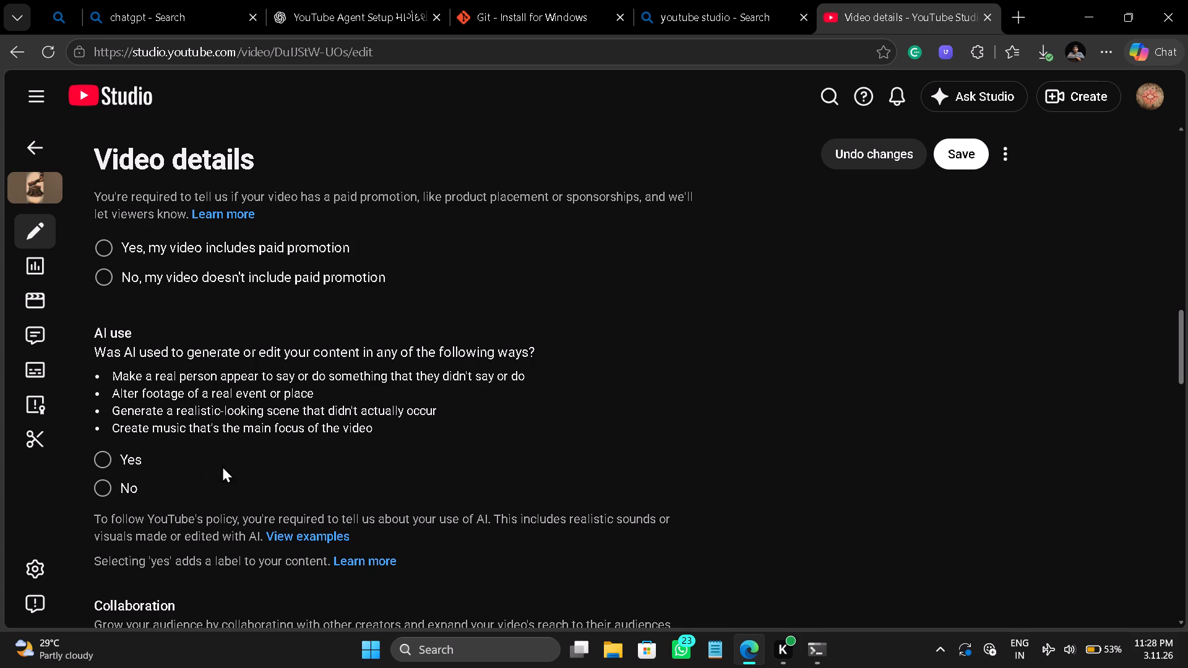
click(114, 458)
scroll(265, 490, down, 3)
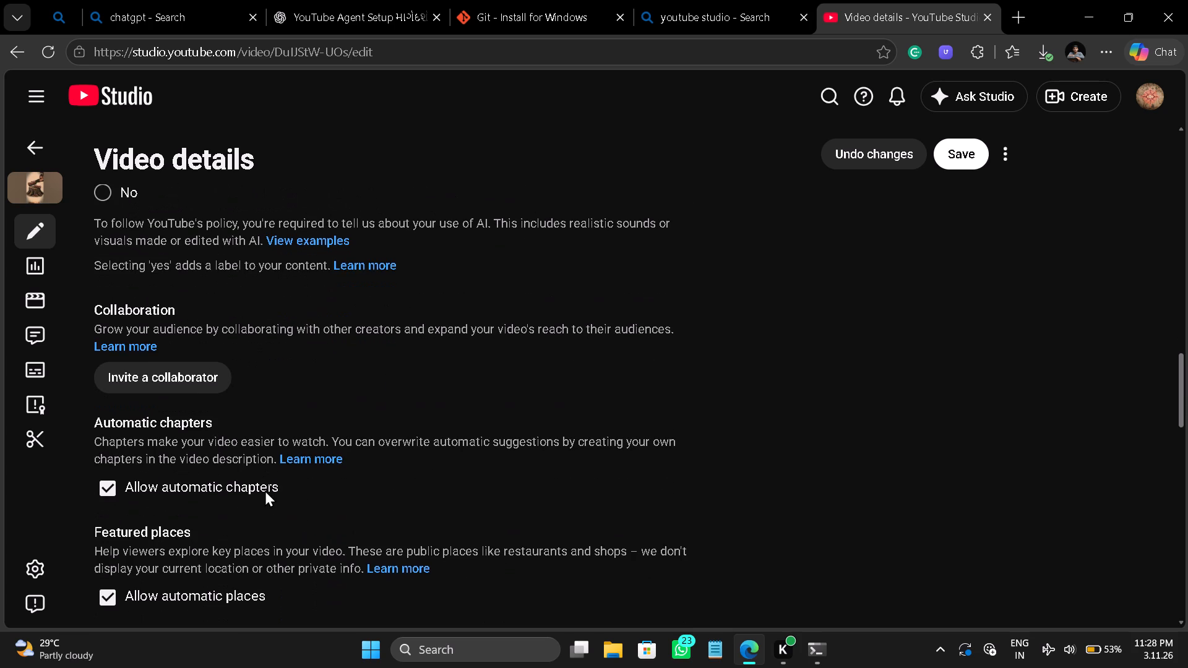
scroll(265, 490, down, 2)
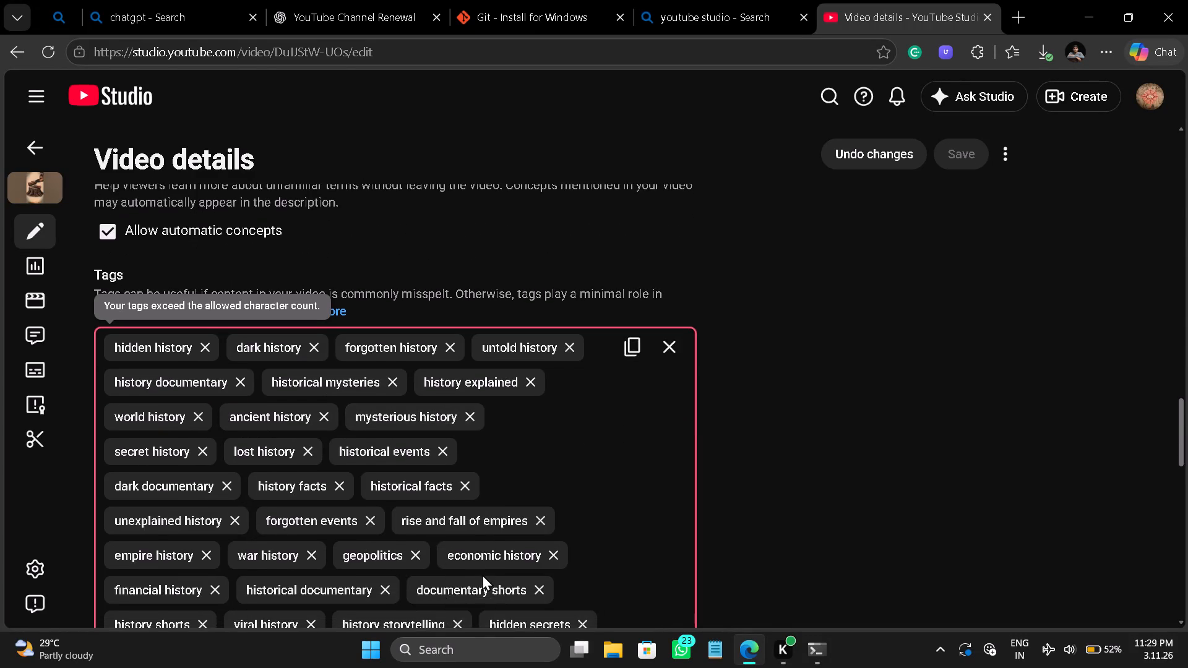
scroll(482, 574, down, 2)
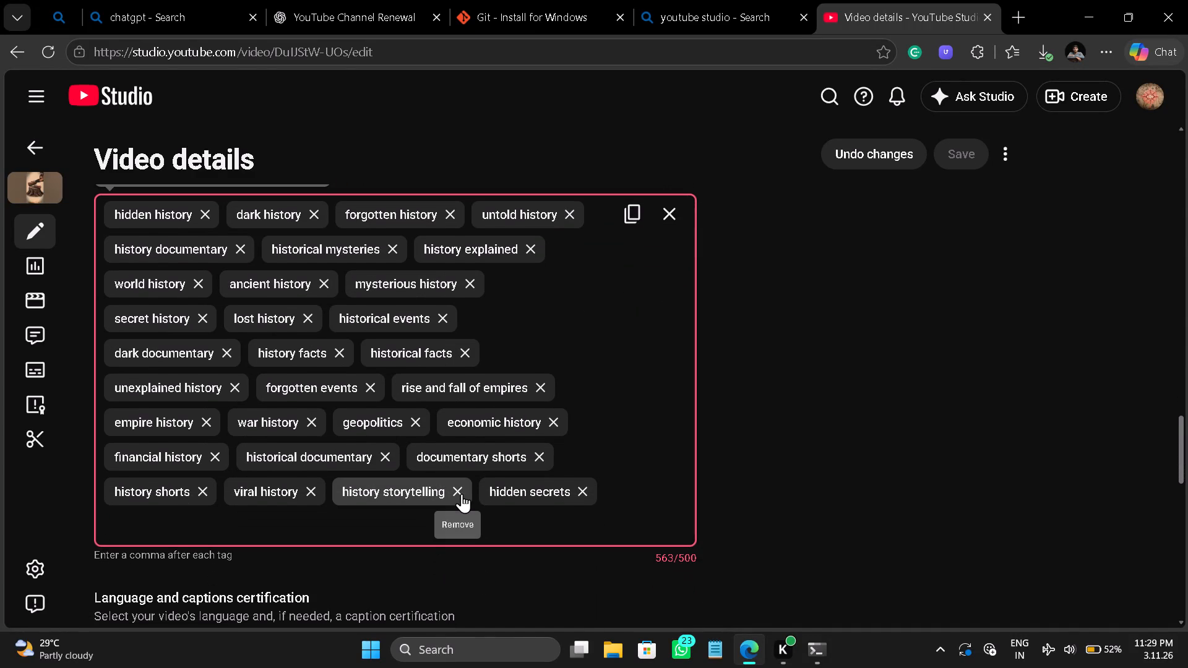
click(457, 486)
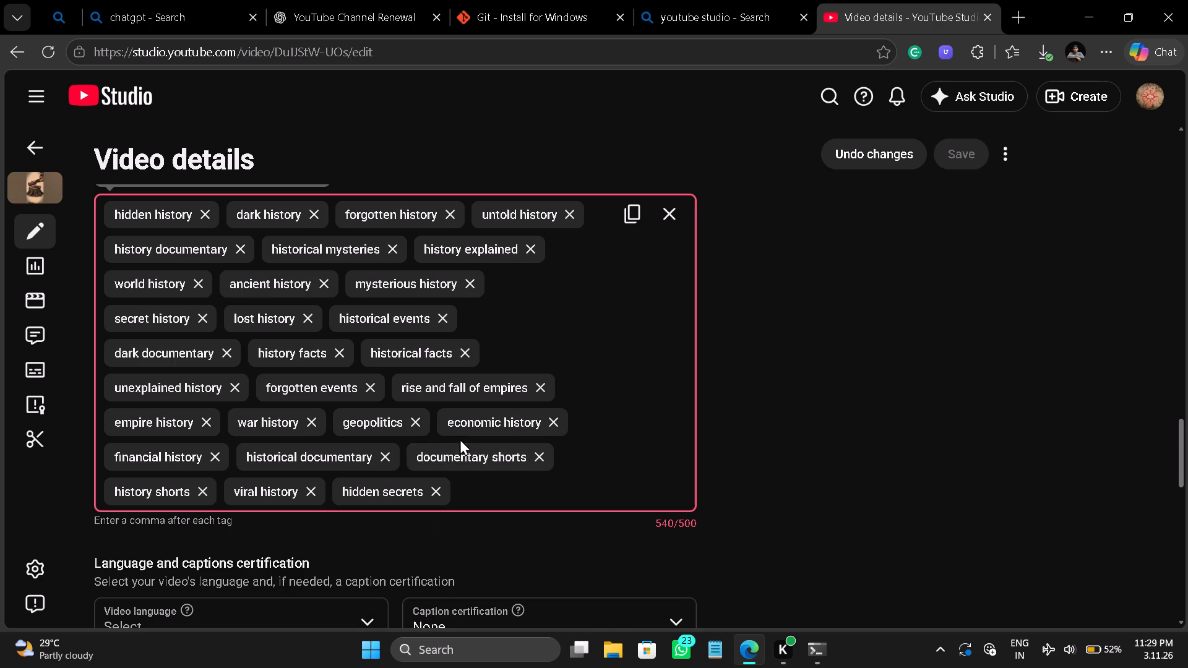
click(369, 385)
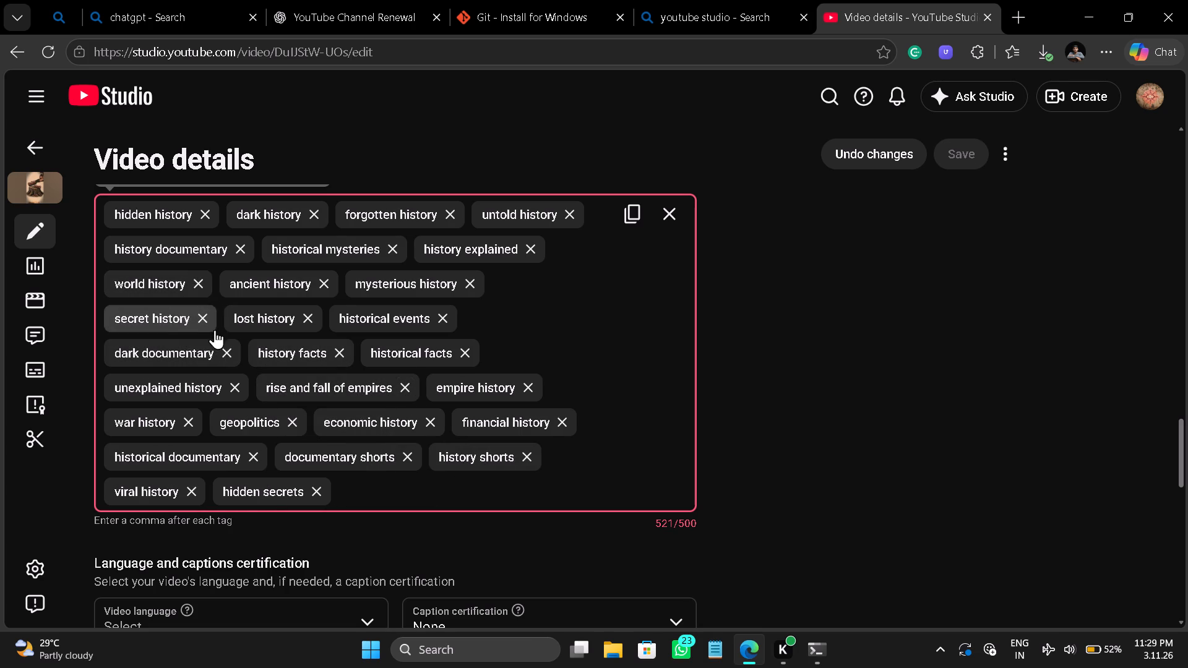
click(225, 350)
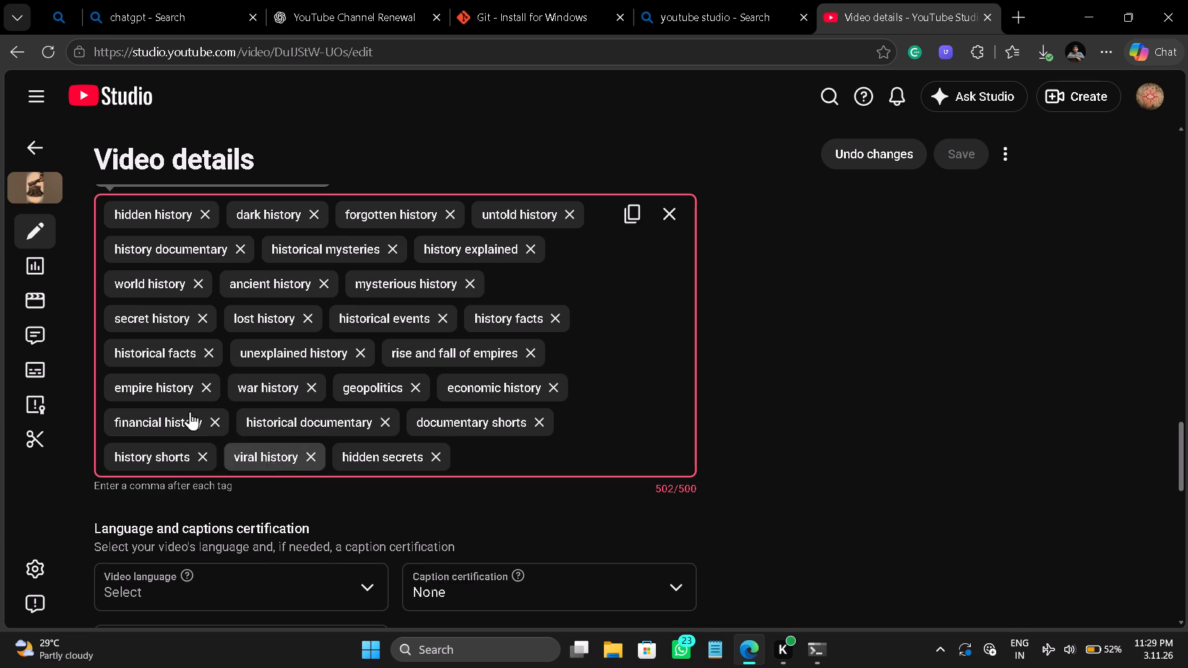
scroll(241, 306, up, 1)
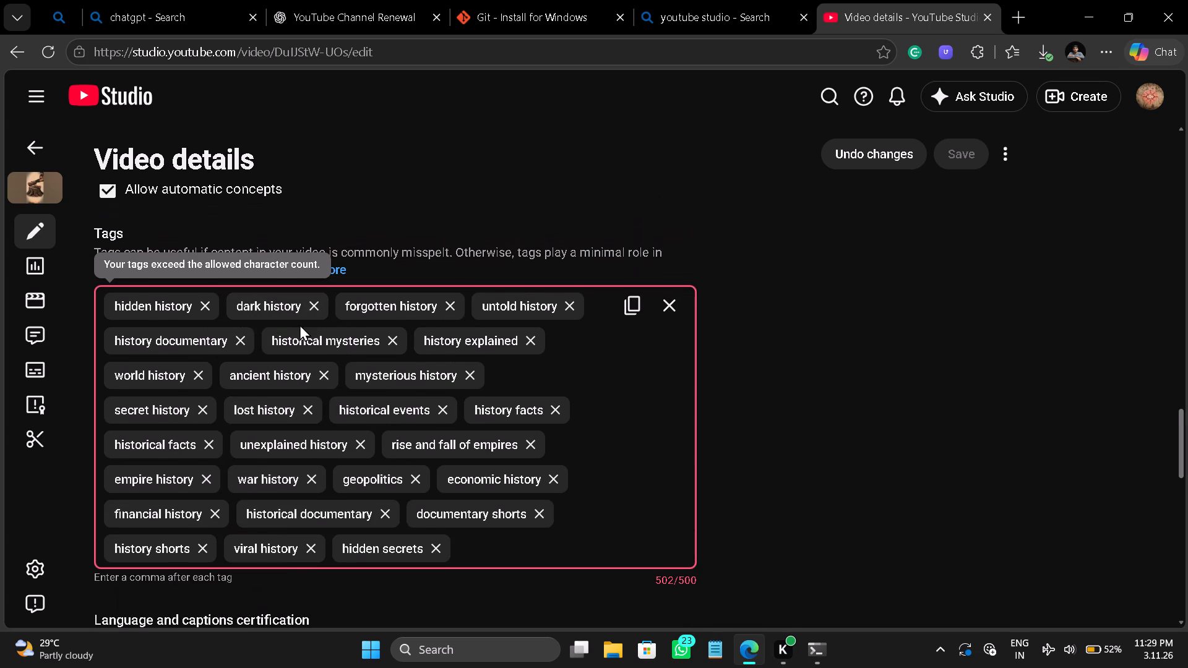
click(315, 307)
Set the Short's video language to English (United States).
scroll(538, 524, down, 2)
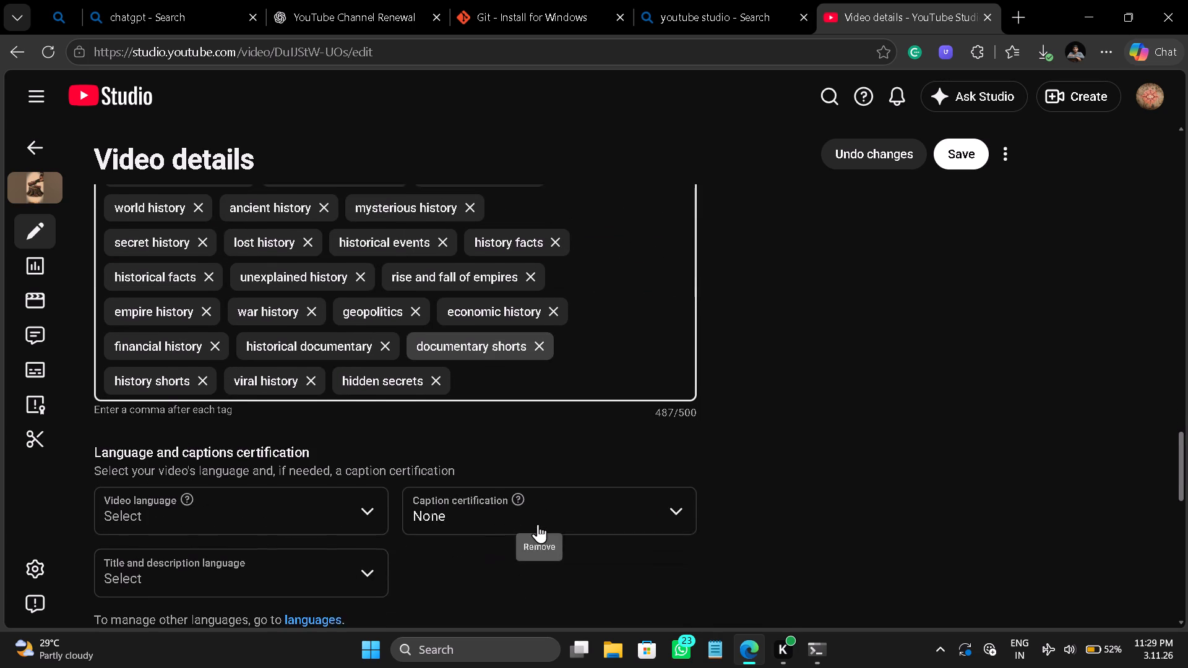
scroll(259, 516, down, 1)
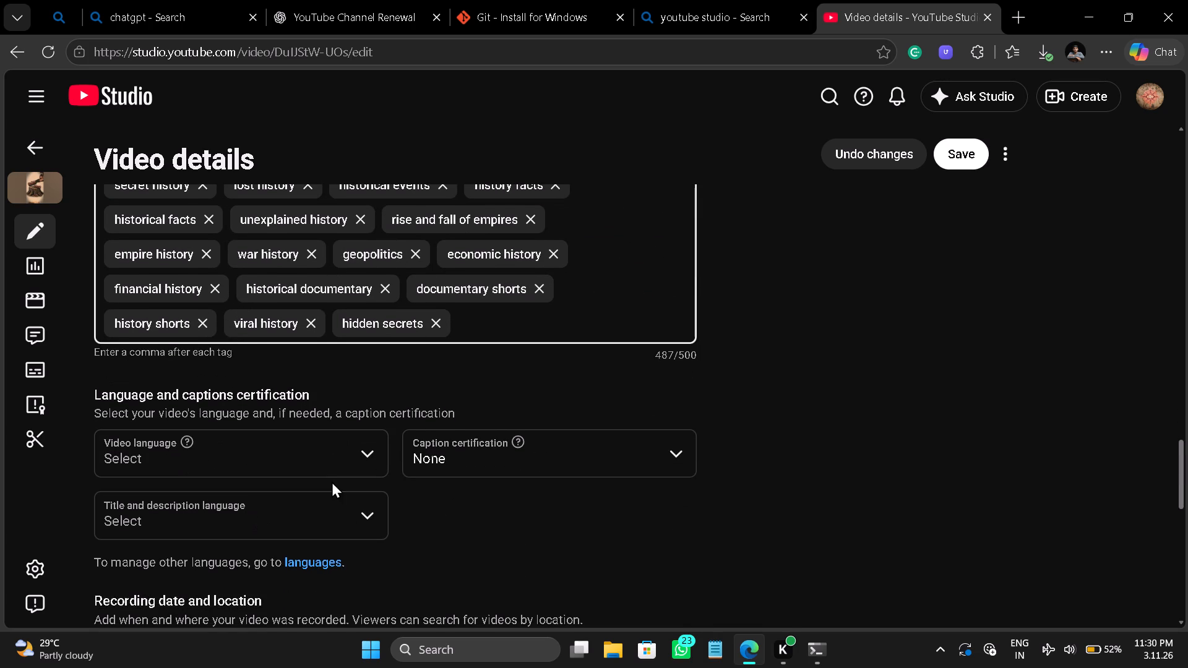
click(336, 461)
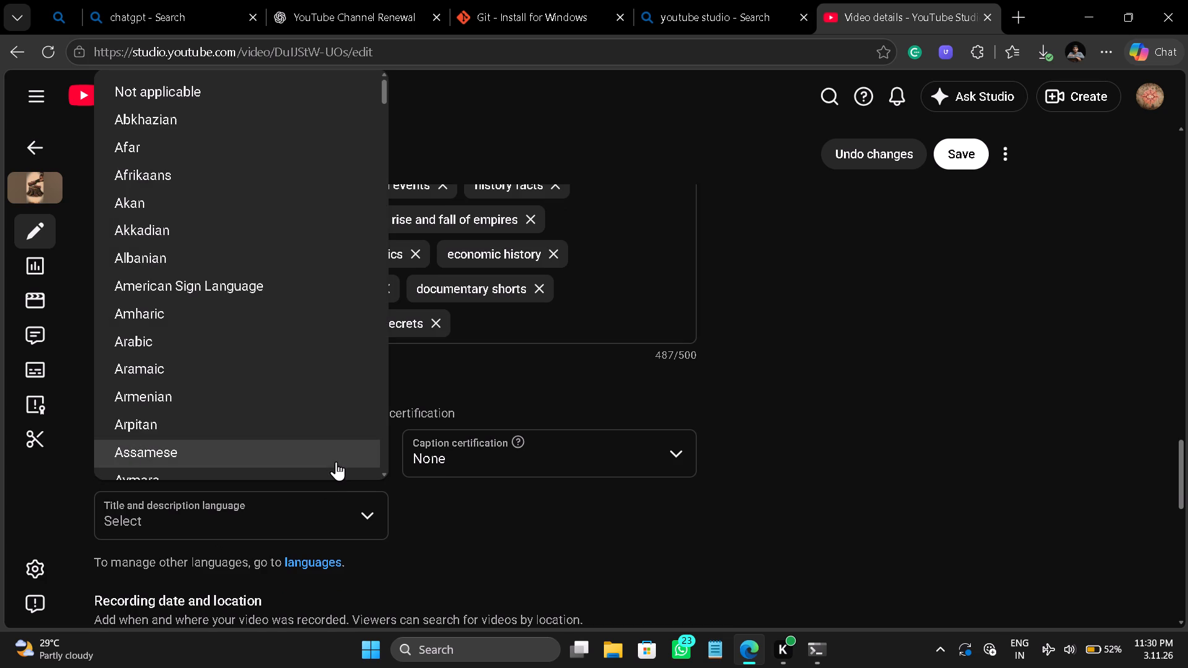
scroll(202, 474, down, 4)
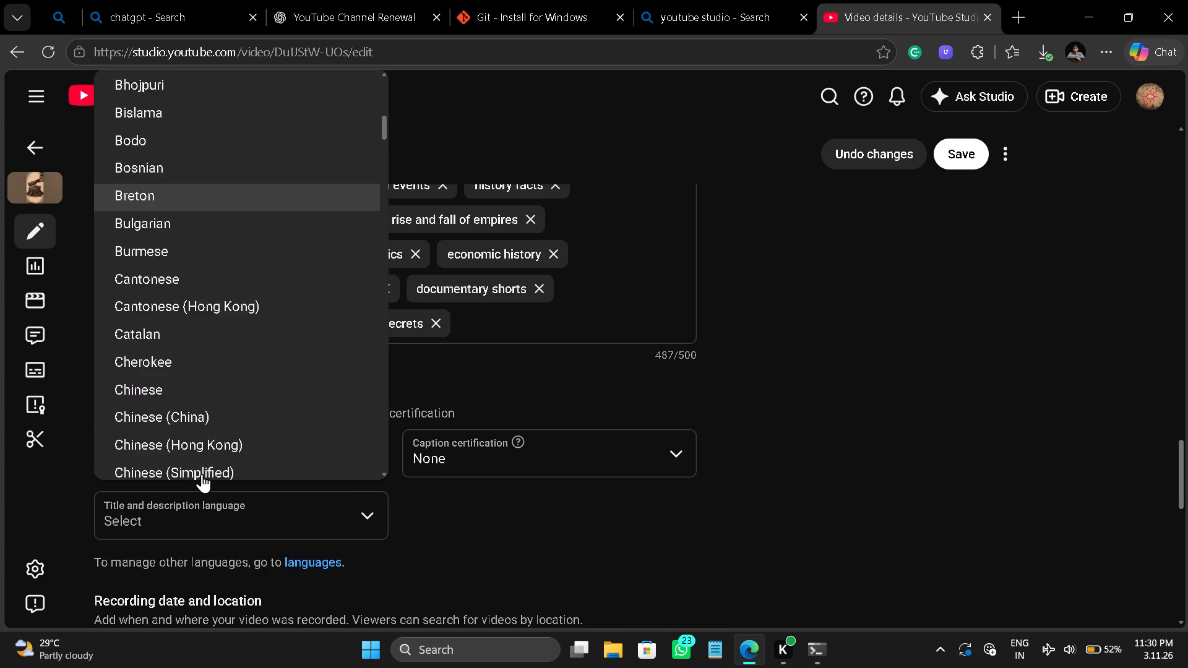
scroll(202, 474, down, 6)
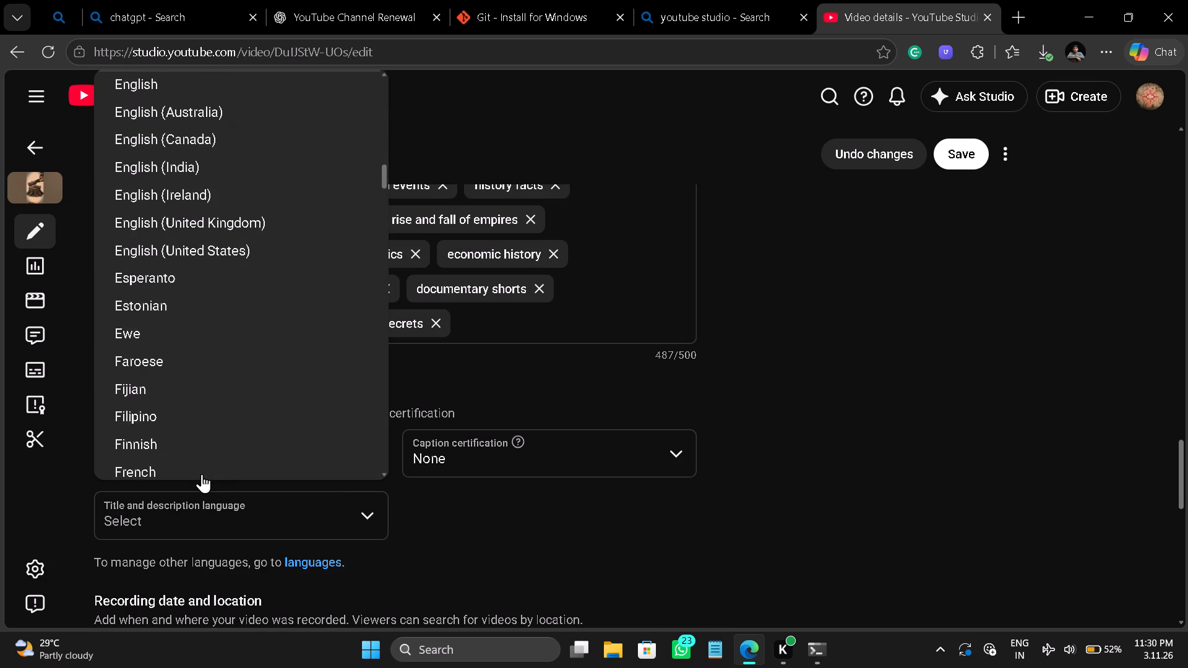
scroll(202, 474, down, 5)
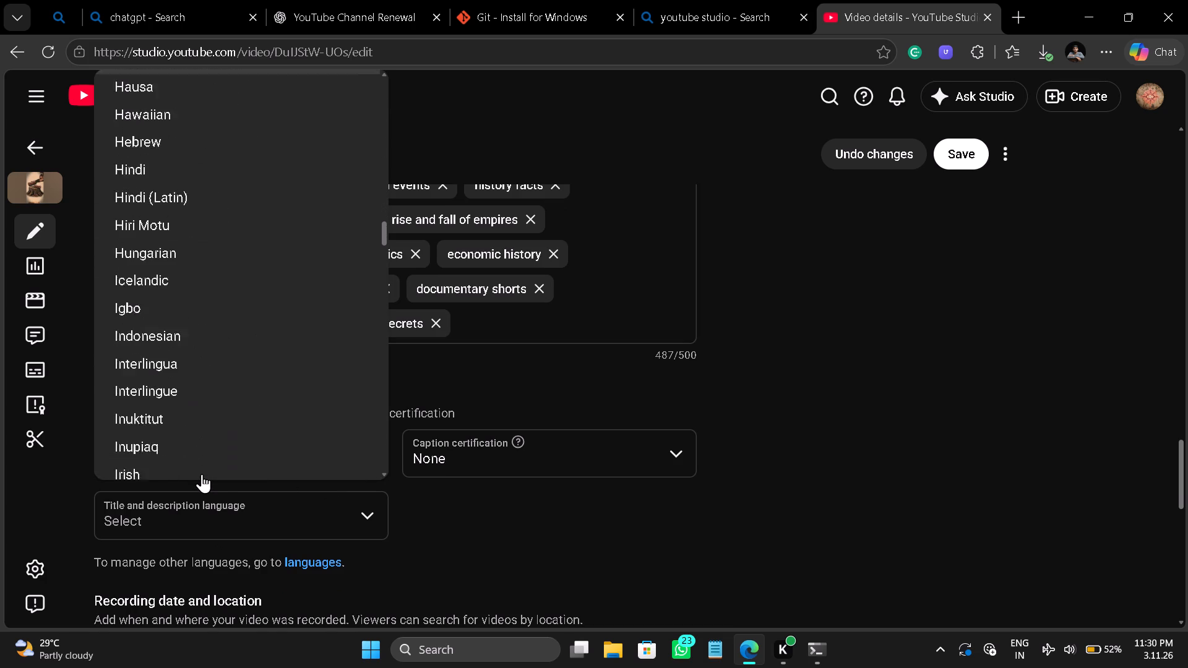
scroll(202, 474, down, 5)
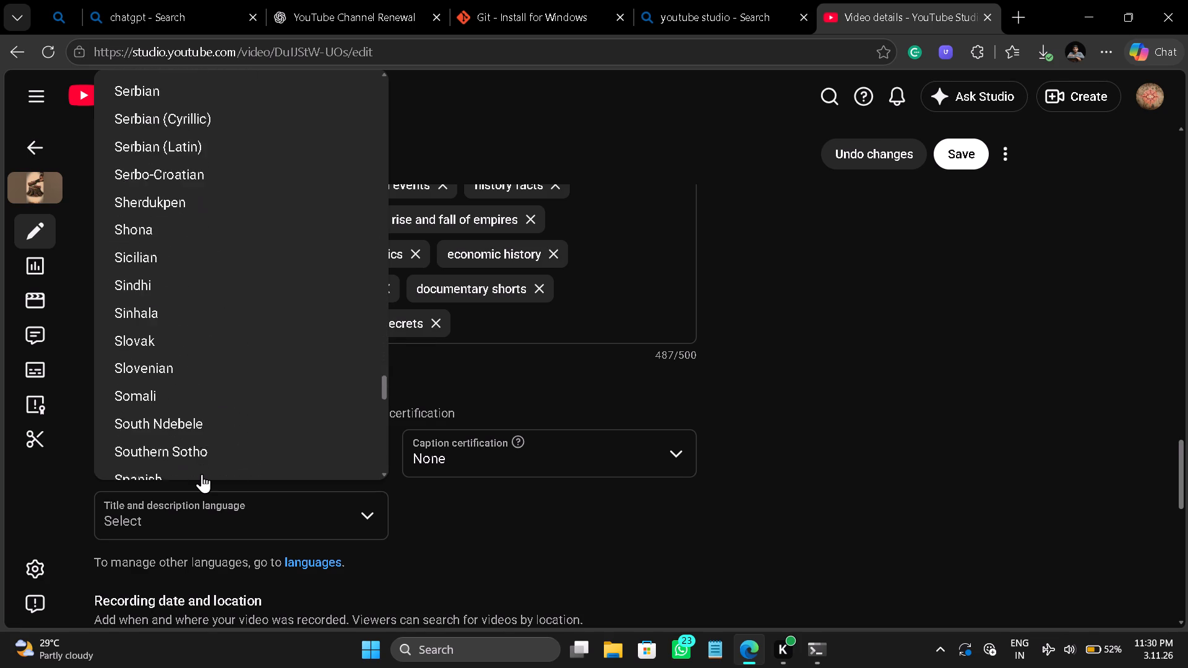
scroll(202, 474, down, 2)
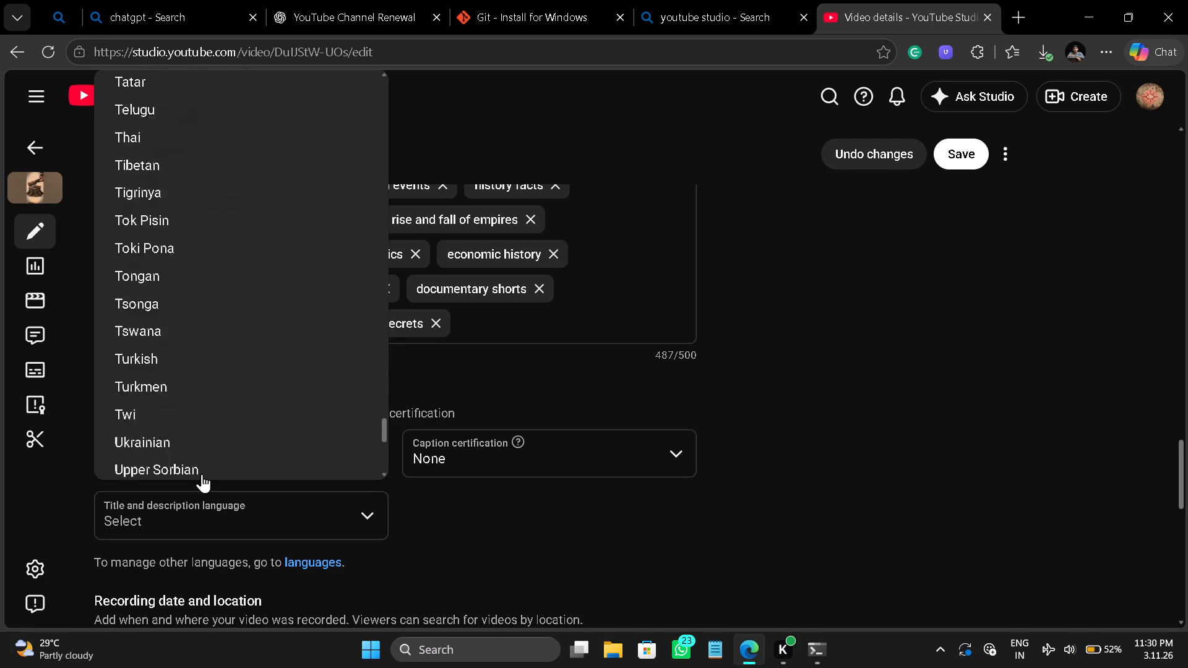
scroll(202, 474, up, 3)
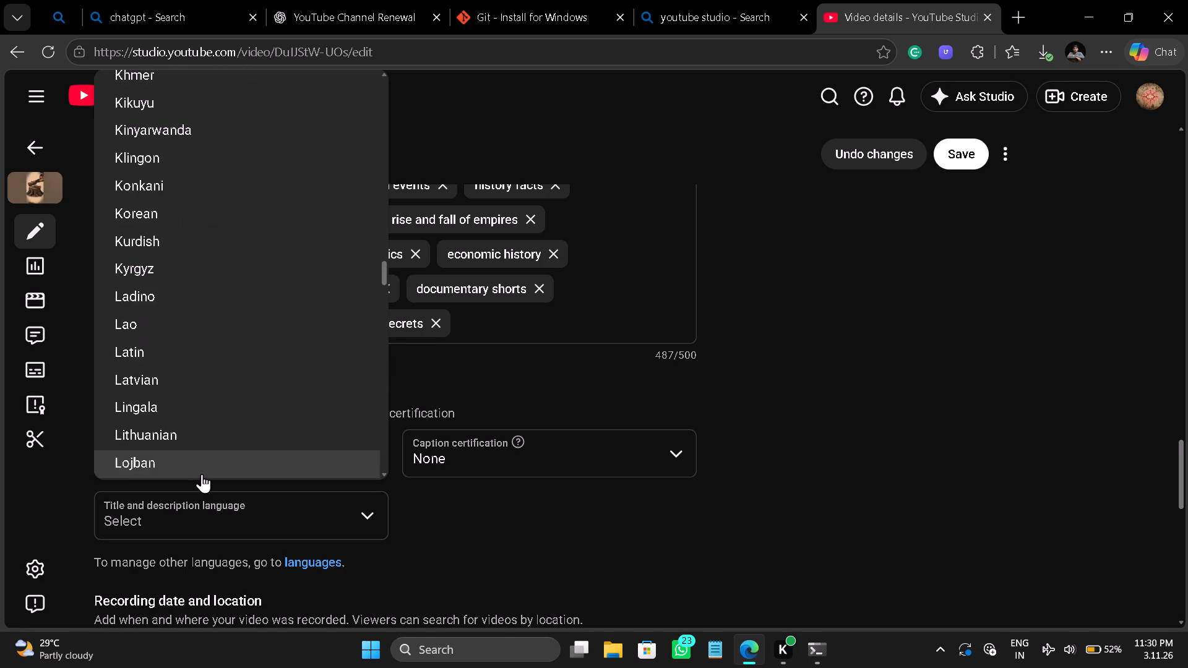
scroll(202, 474, up, 1)
scroll(202, 474, down, 2)
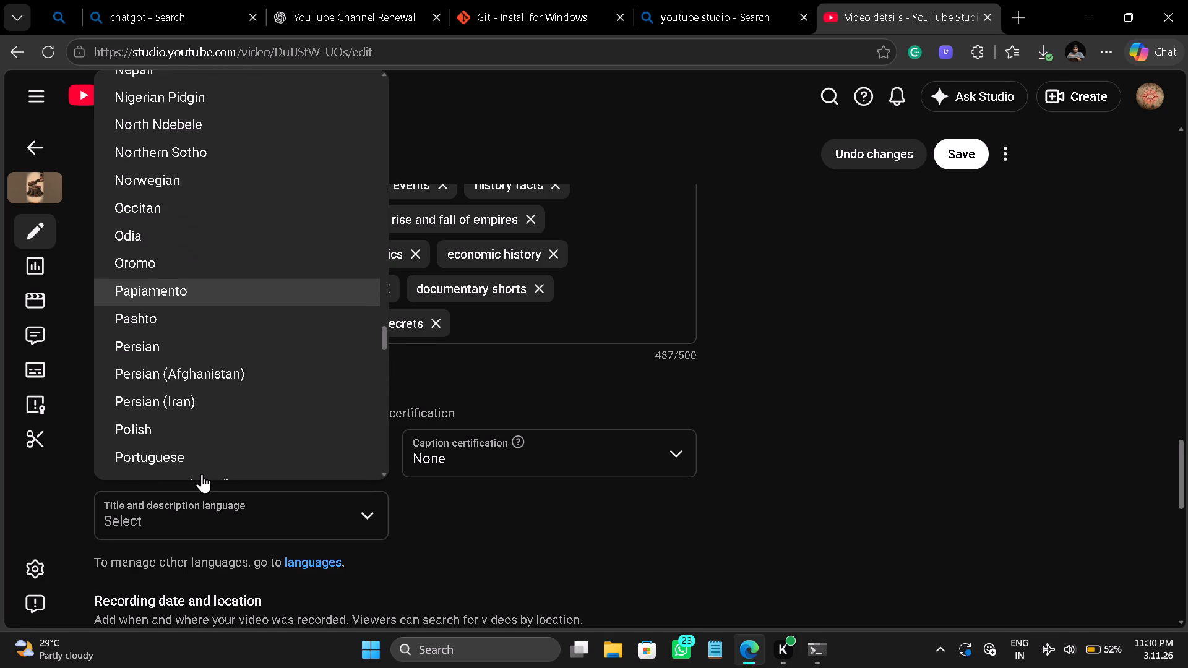
scroll(202, 474, down, 2)
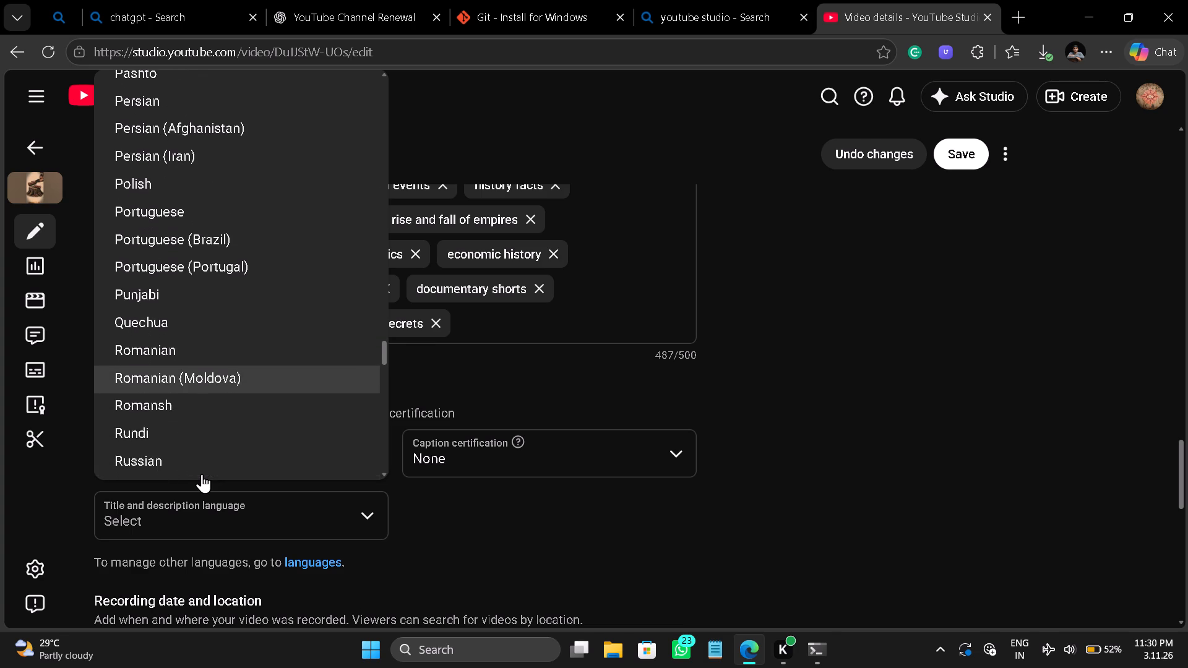
scroll(202, 474, down, 4)
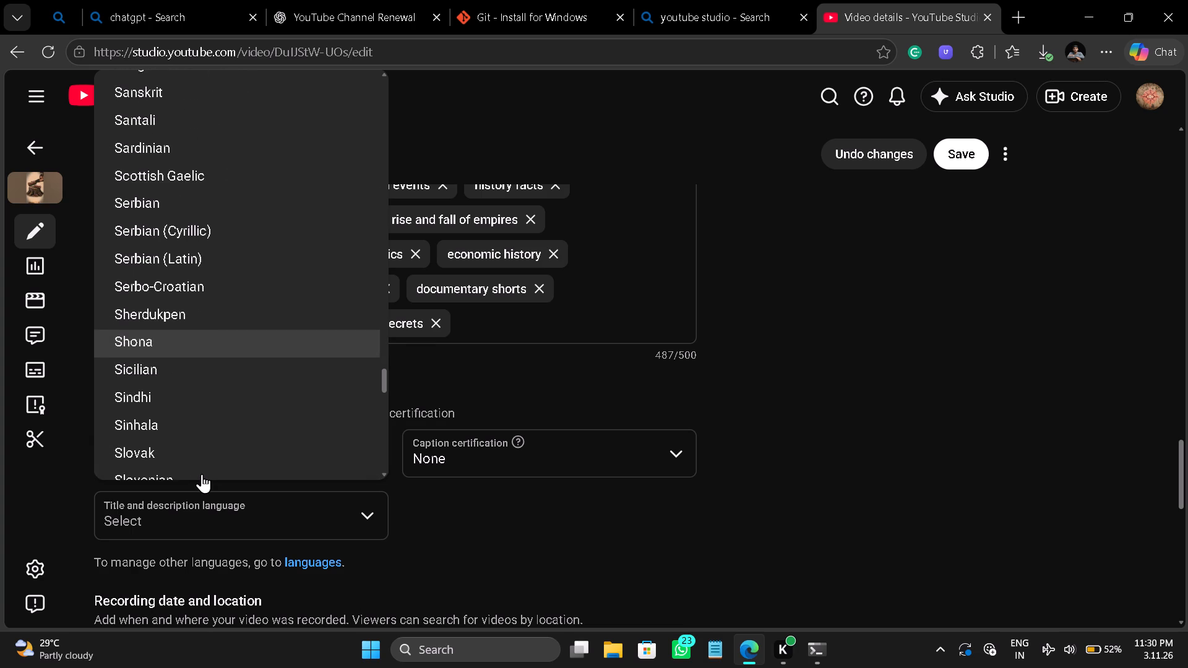
scroll(202, 474, down, 4)
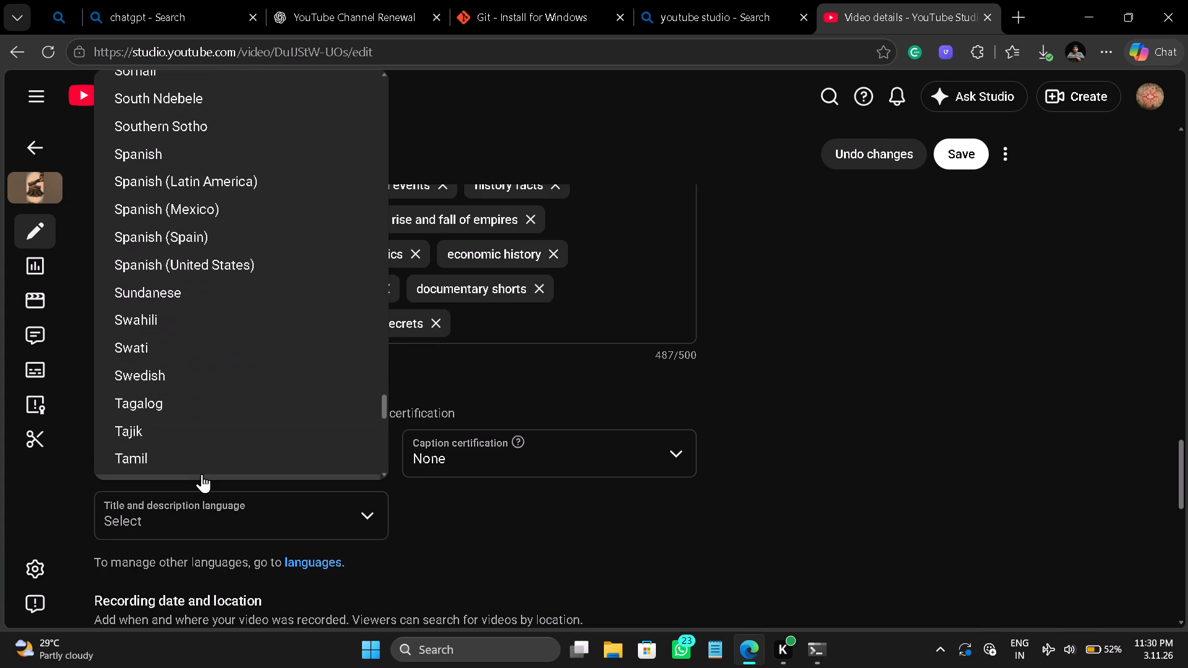
scroll(202, 474, down, 4)
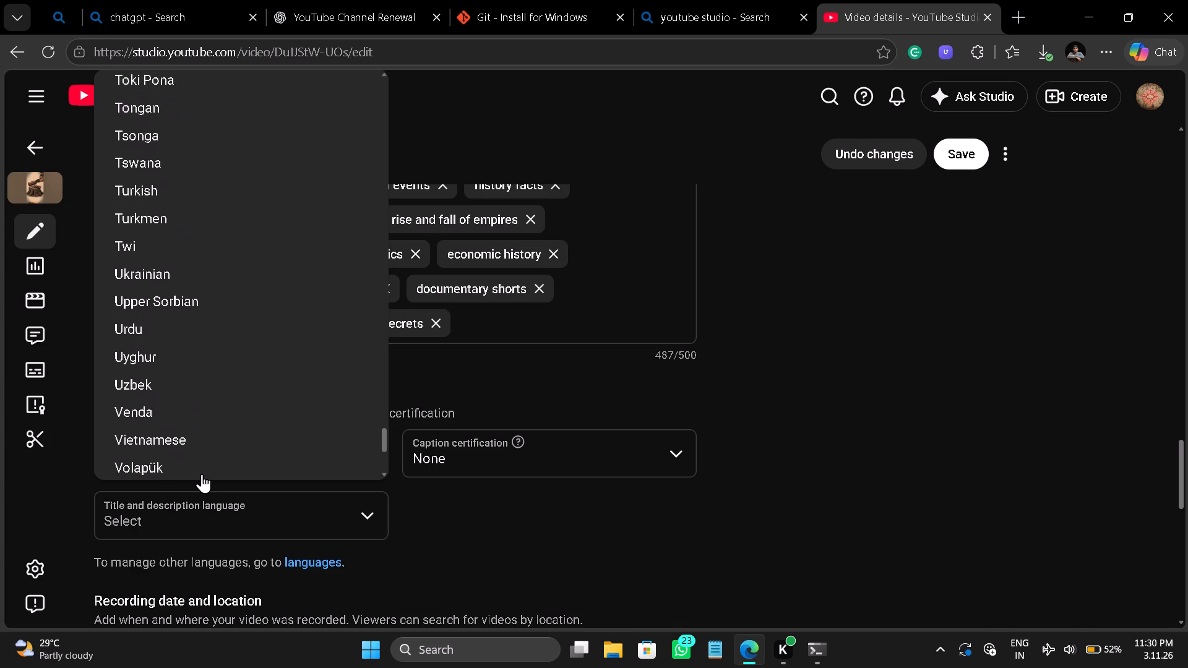
scroll(206, 395, up, 4)
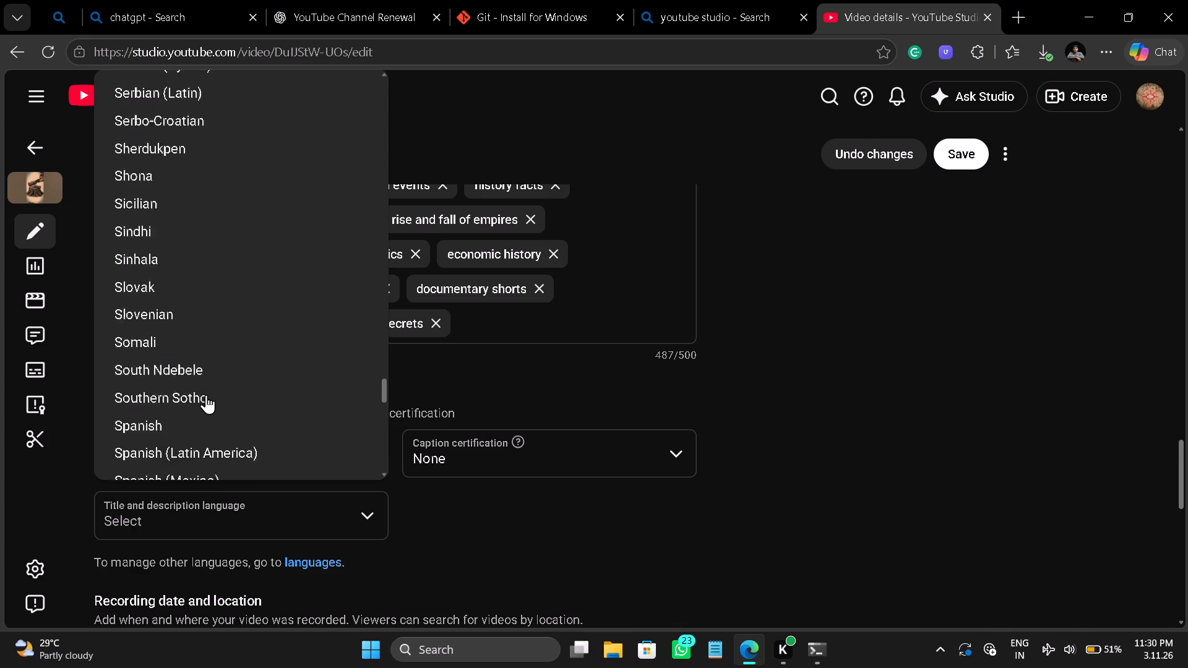
scroll(206, 395, up, 7)
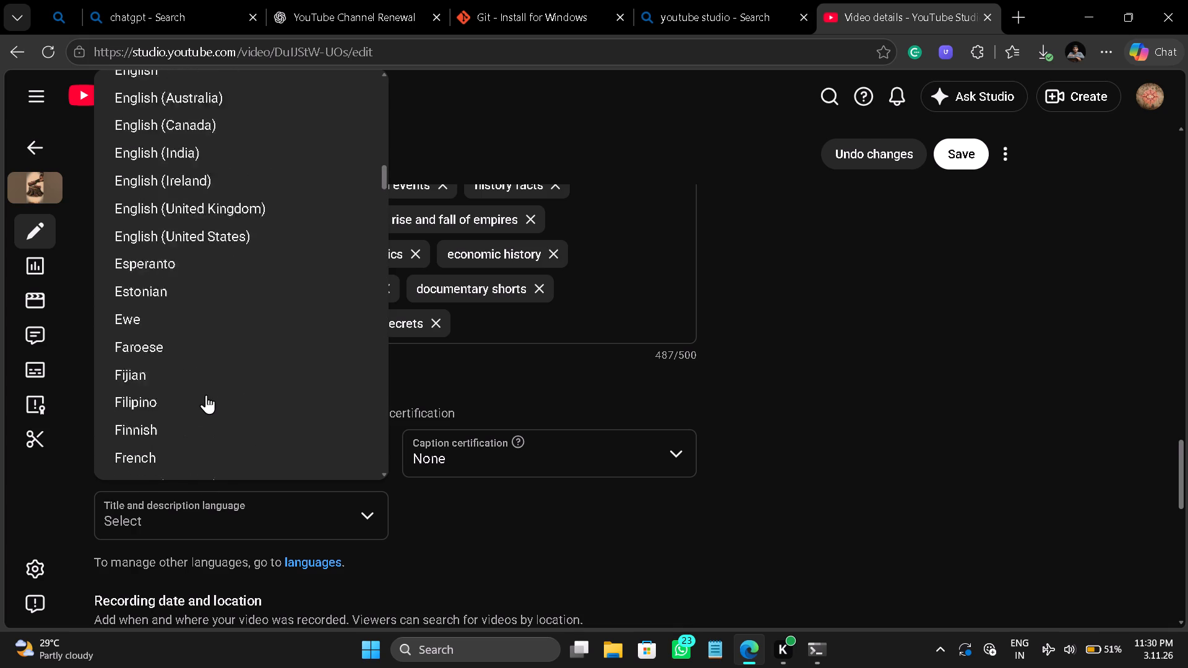
scroll(206, 395, down, 2)
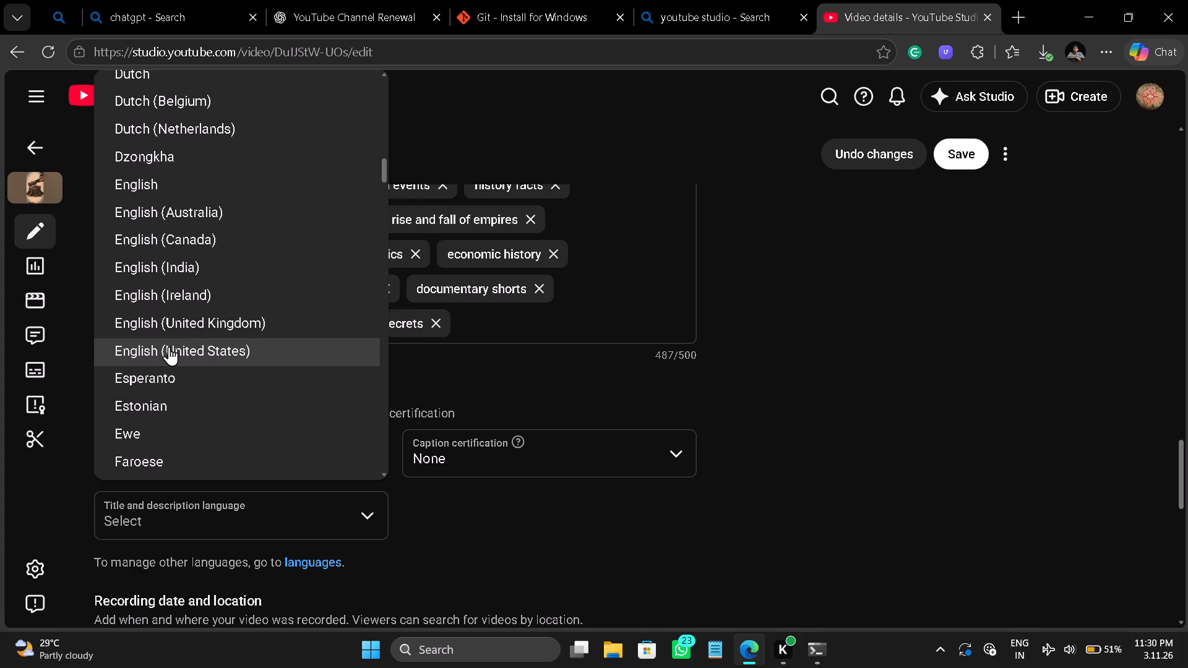
click(169, 346)
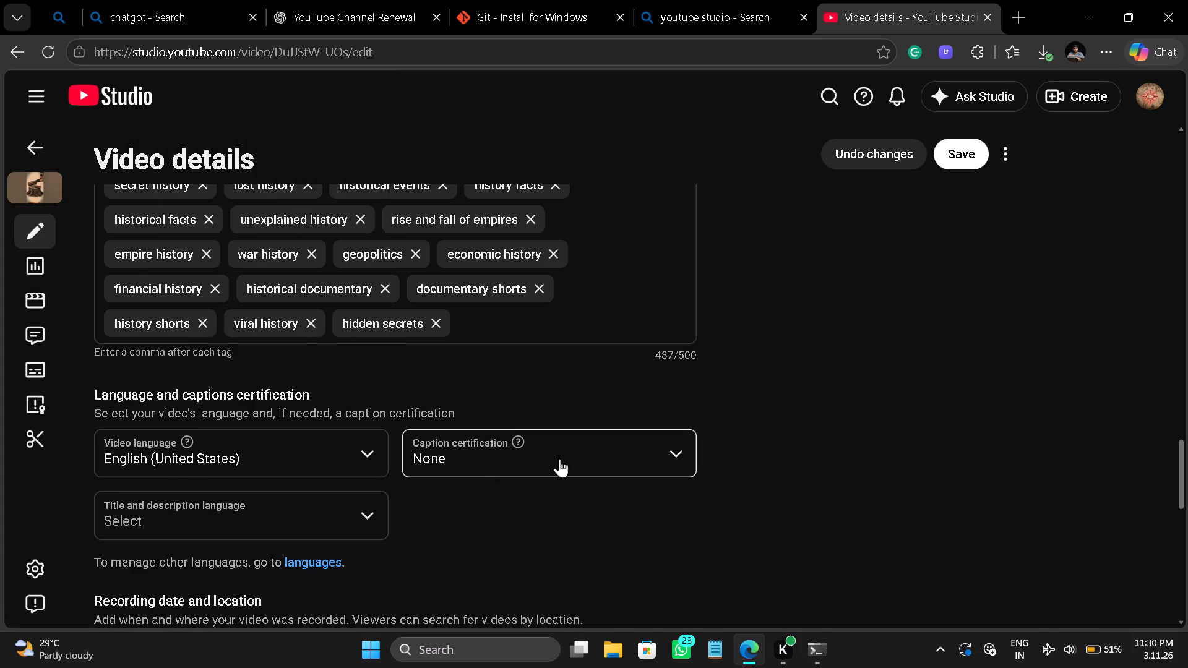
Leave the caption certification at None and set the title and description language to English (United States).
click(621, 458)
click(622, 459)
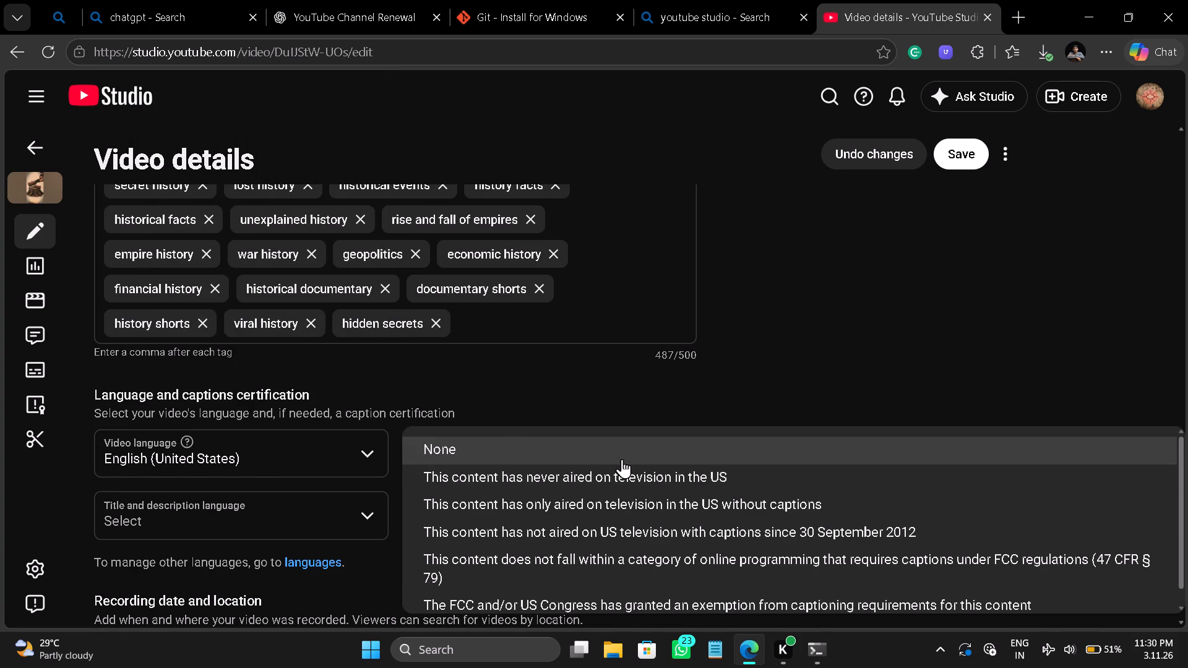
click(275, 513)
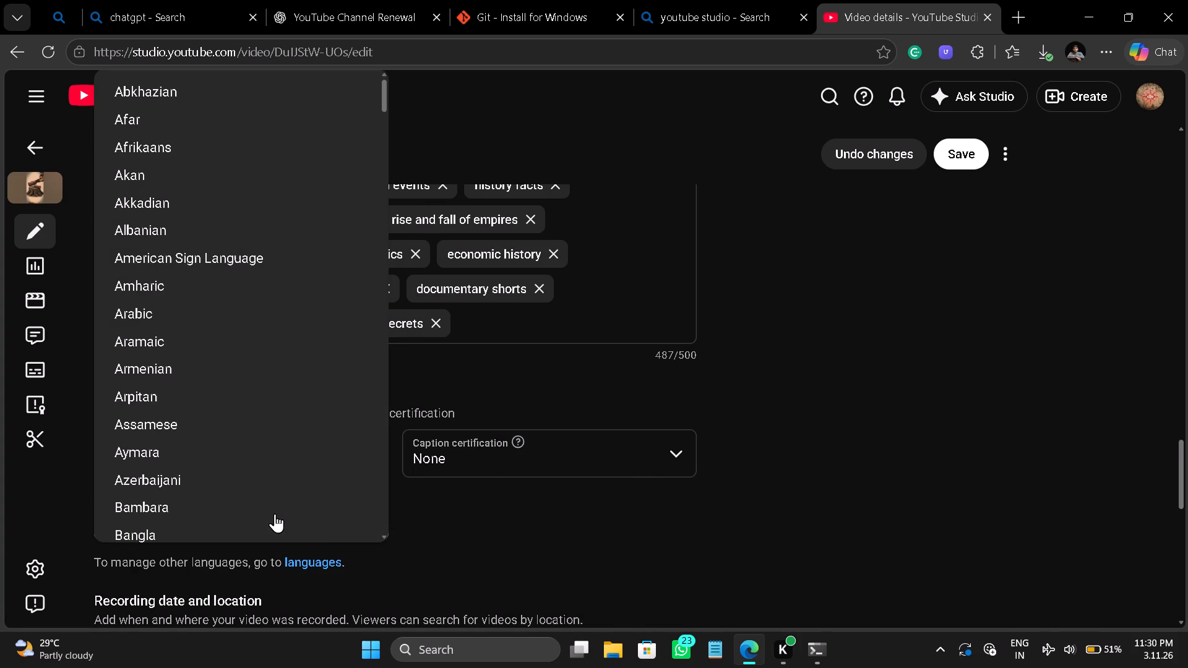
scroll(296, 456, down, 5)
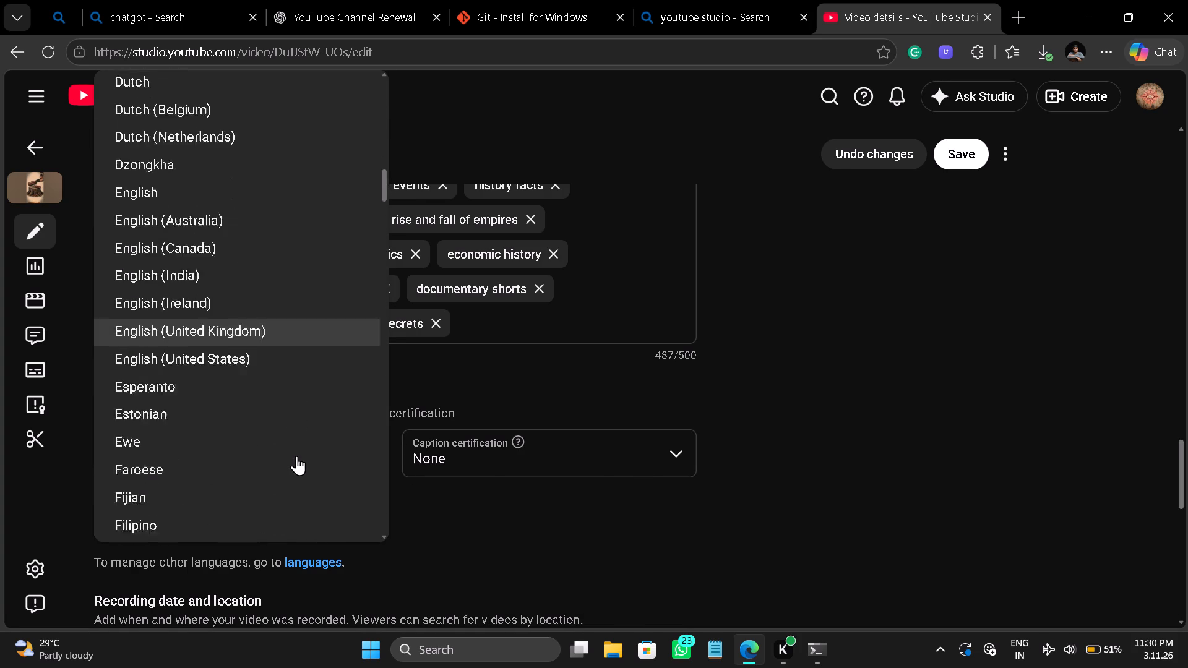
scroll(296, 456, down, 2)
scroll(296, 456, up, 2)
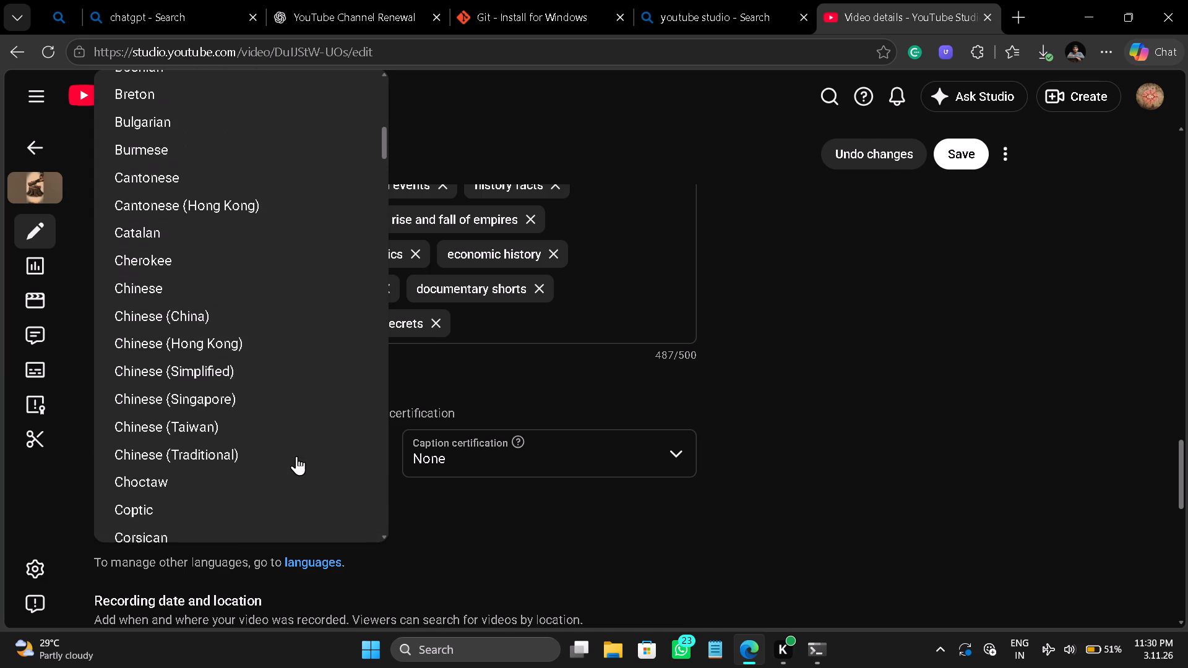
scroll(296, 456, down, 2)
scroll(296, 456, up, 1)
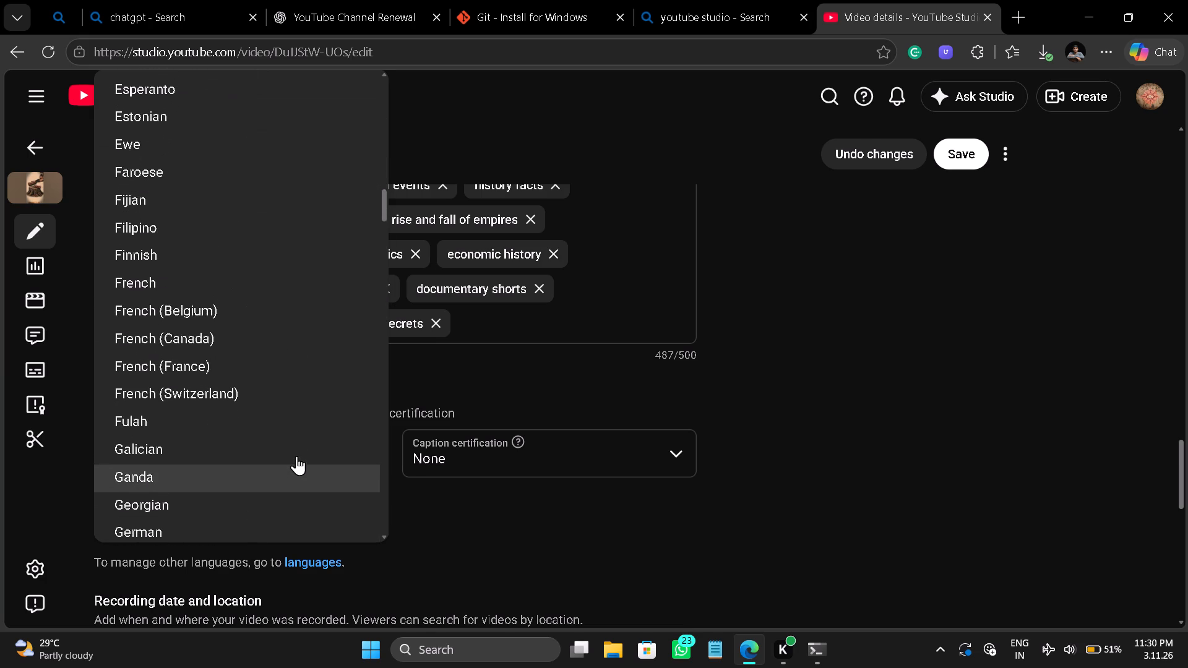
scroll(296, 456, up, 2)
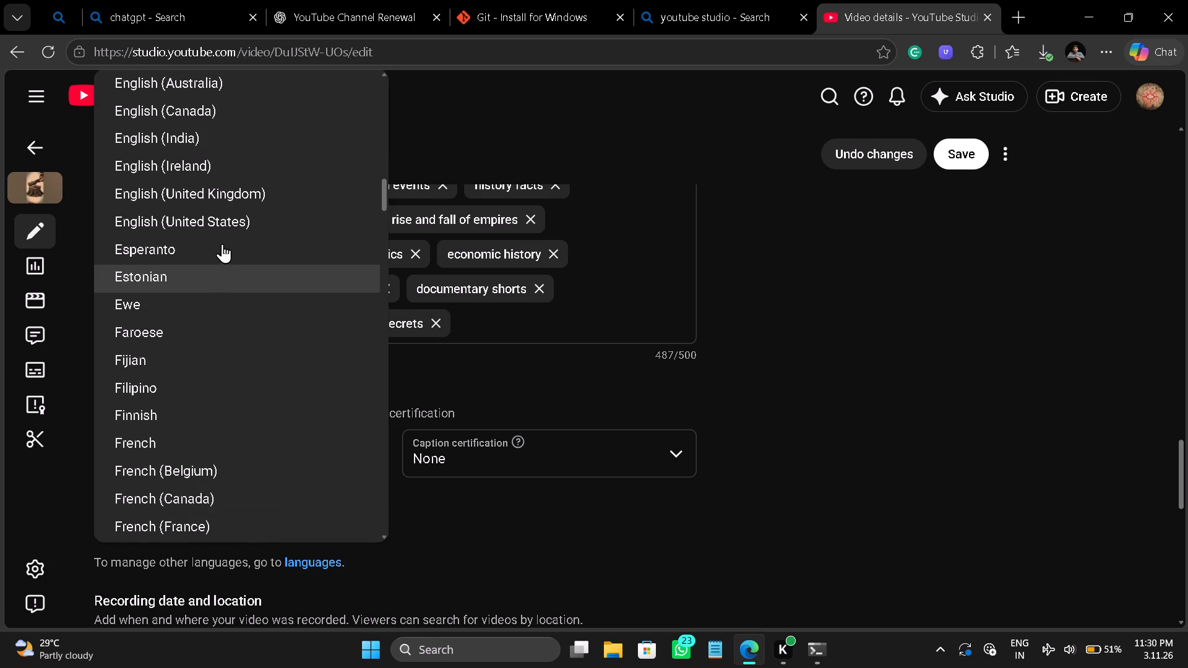
click(213, 220)
Configure the Short's comments with Basic moderation, Anyone allowed to comment, and sorting by Newest.
scroll(301, 323, down, 2)
scroll(367, 466, down, 1)
scroll(264, 494, down, 1)
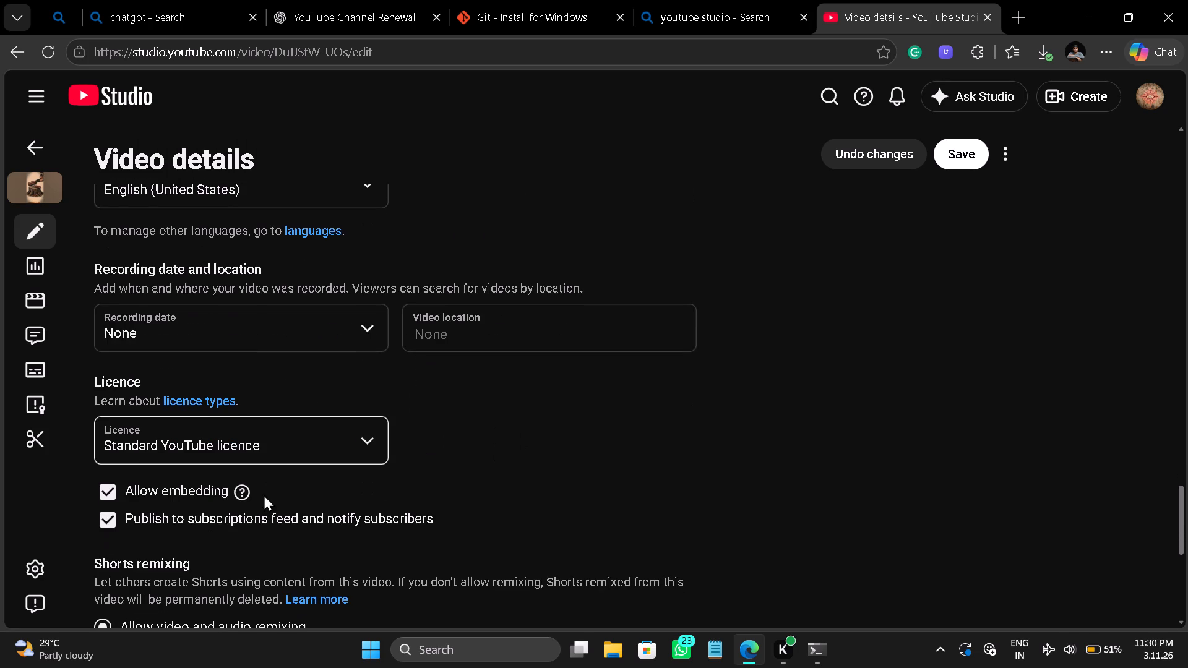
scroll(371, 487, down, 2)
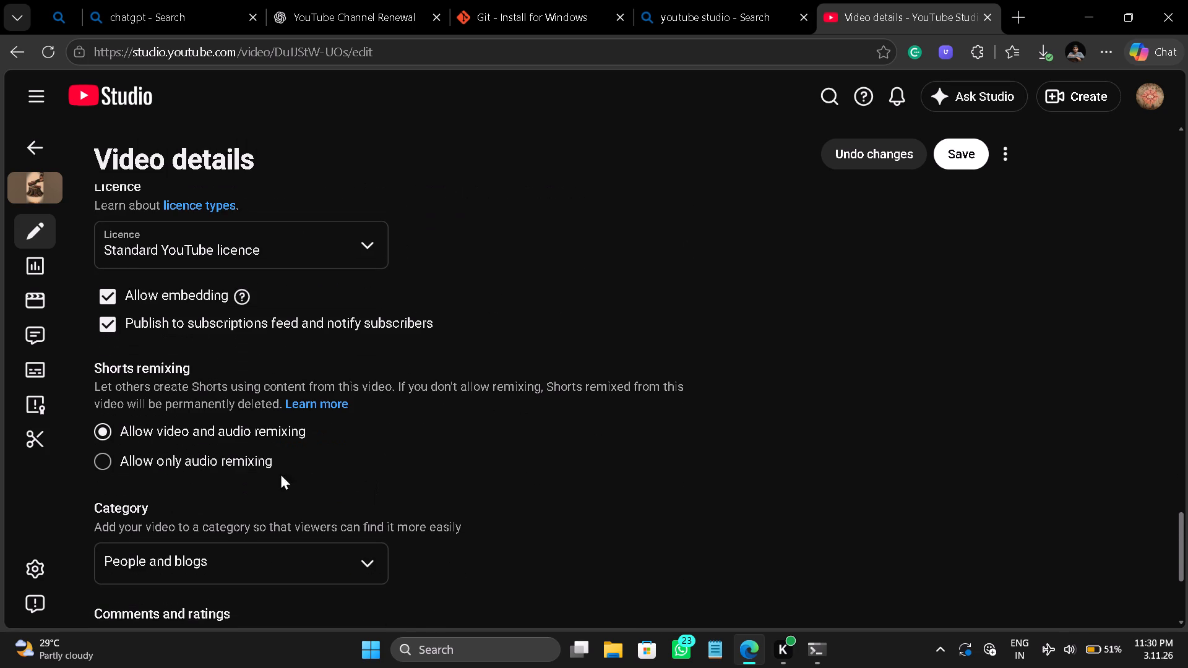
scroll(350, 435, down, 1)
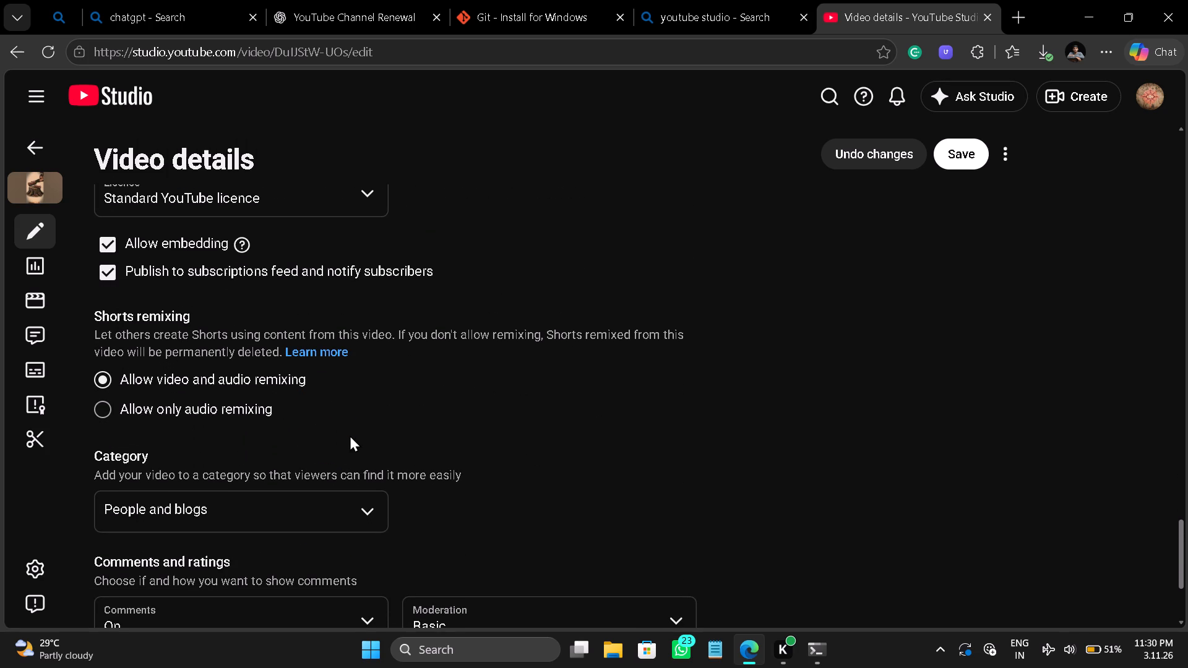
scroll(389, 423, down, 1)
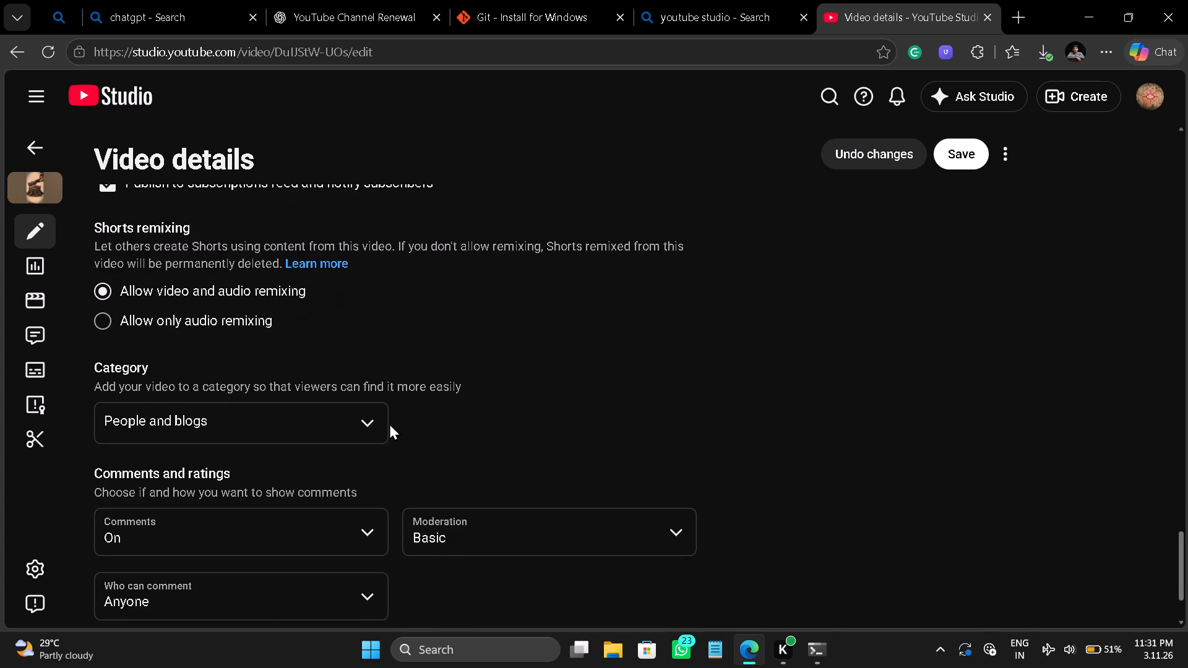
scroll(389, 423, down, 2)
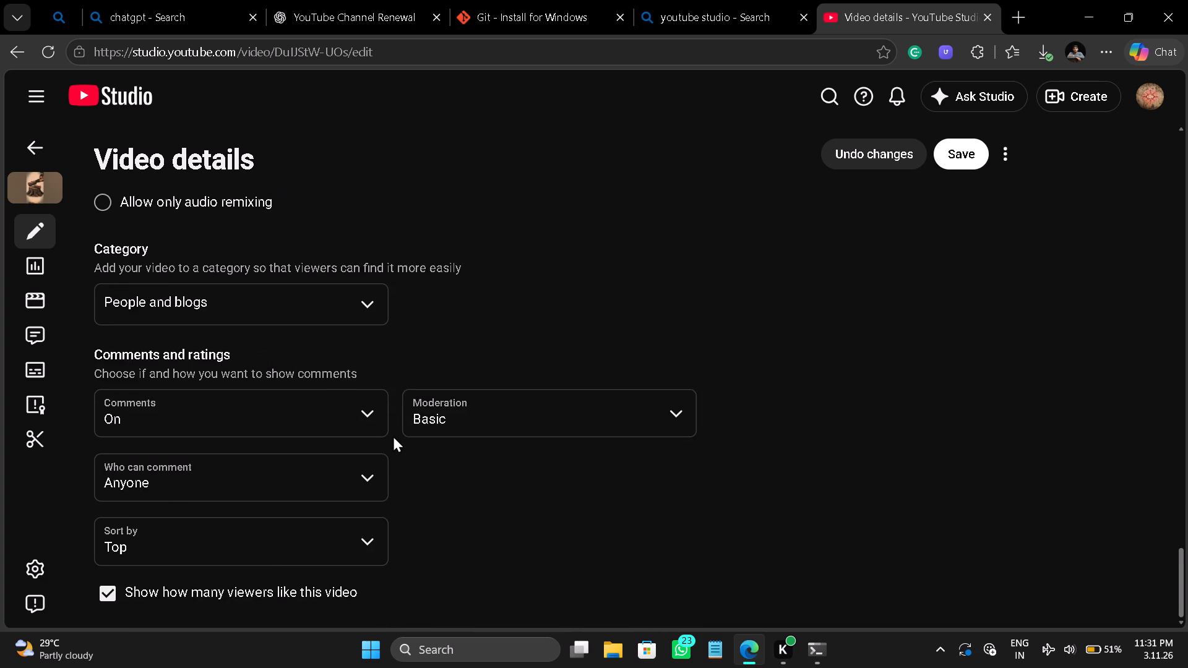
scroll(393, 435, down, 1)
click(644, 426)
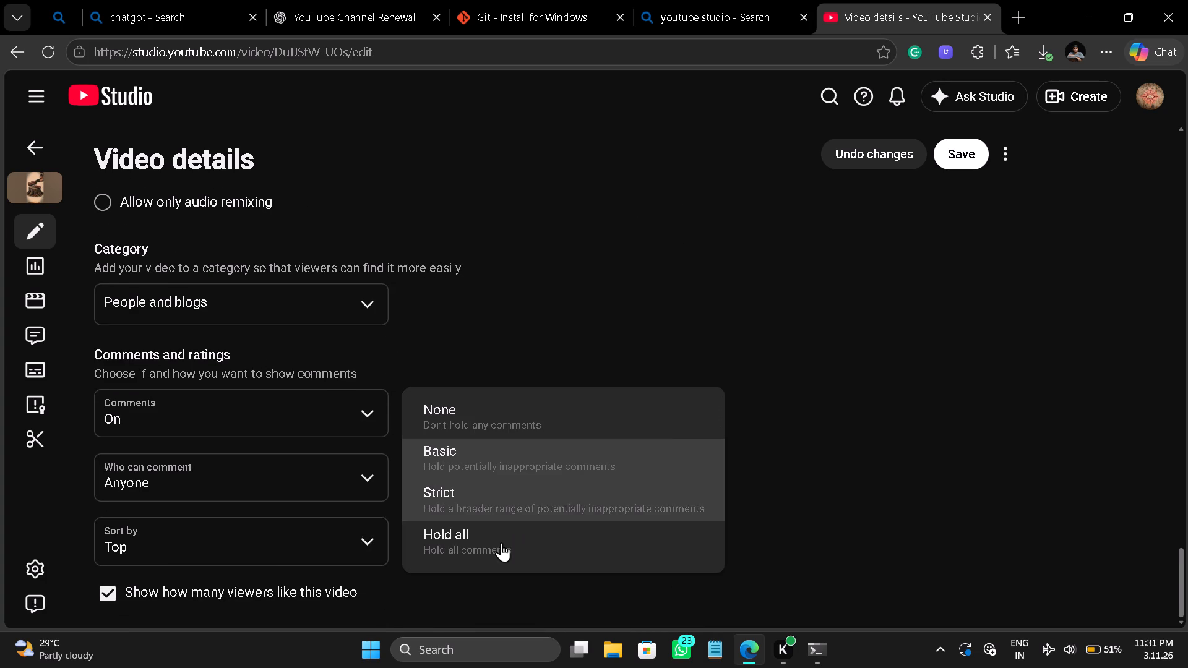
click(509, 447)
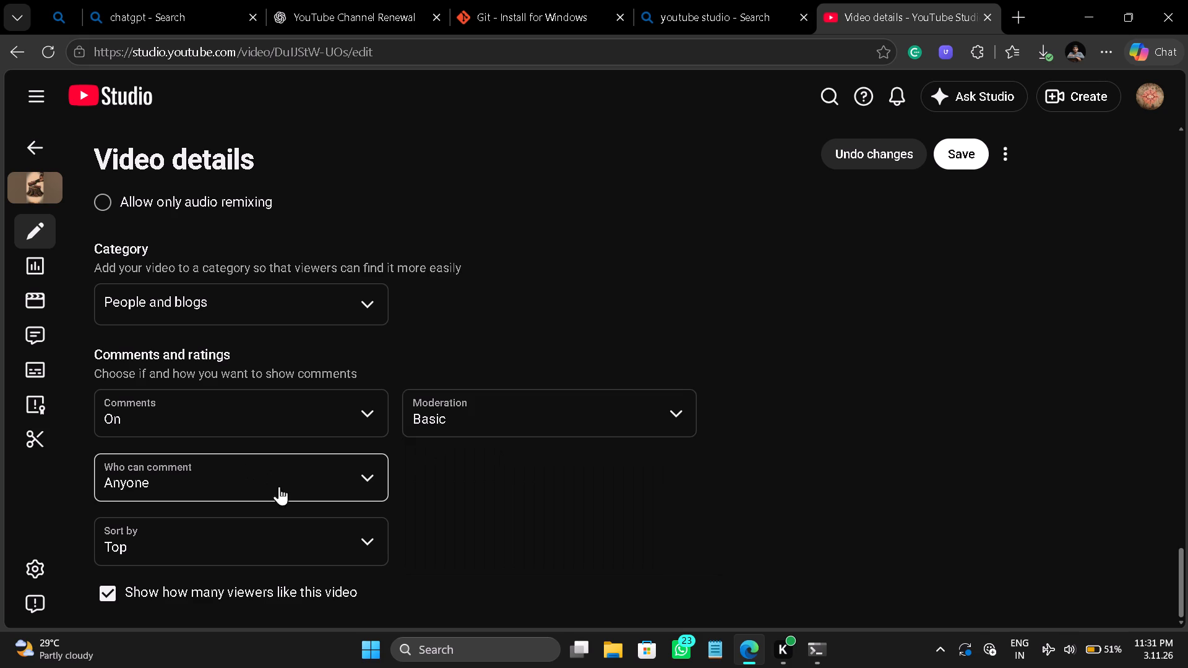
click(375, 489)
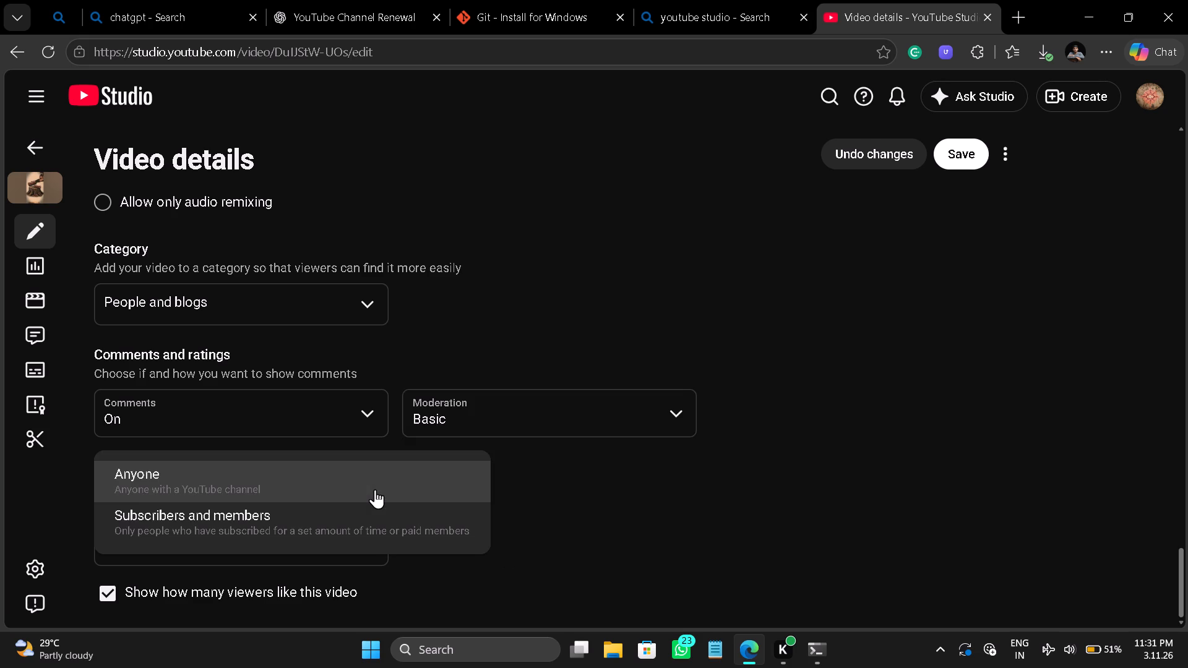
click(375, 489)
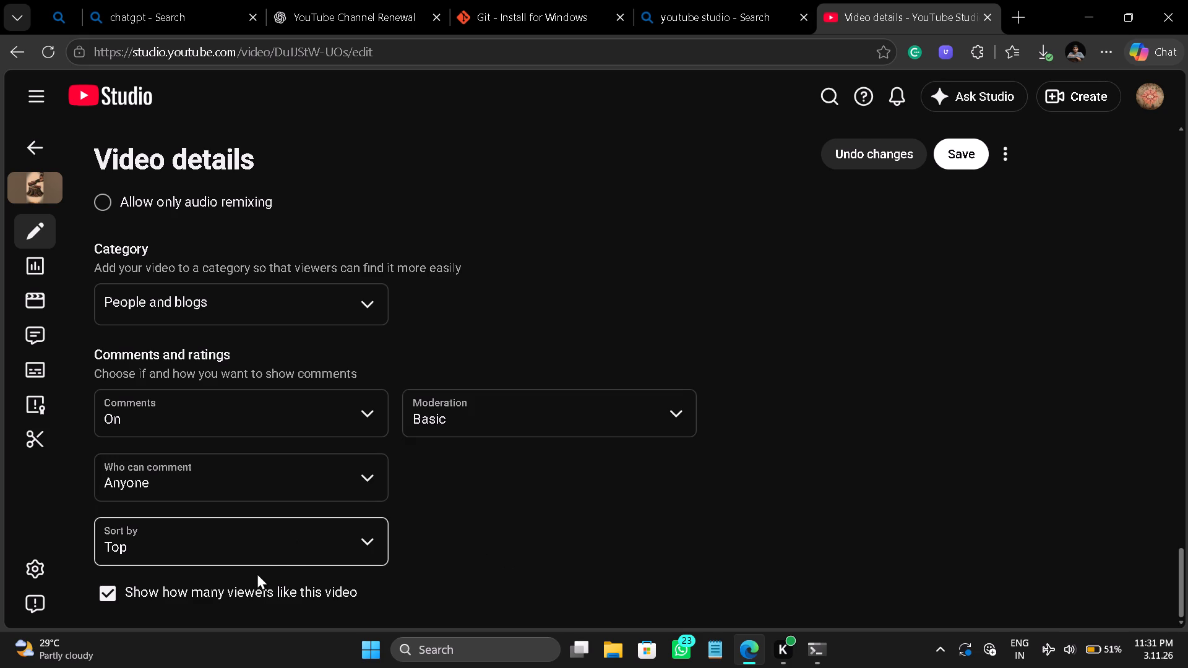
click(300, 559)
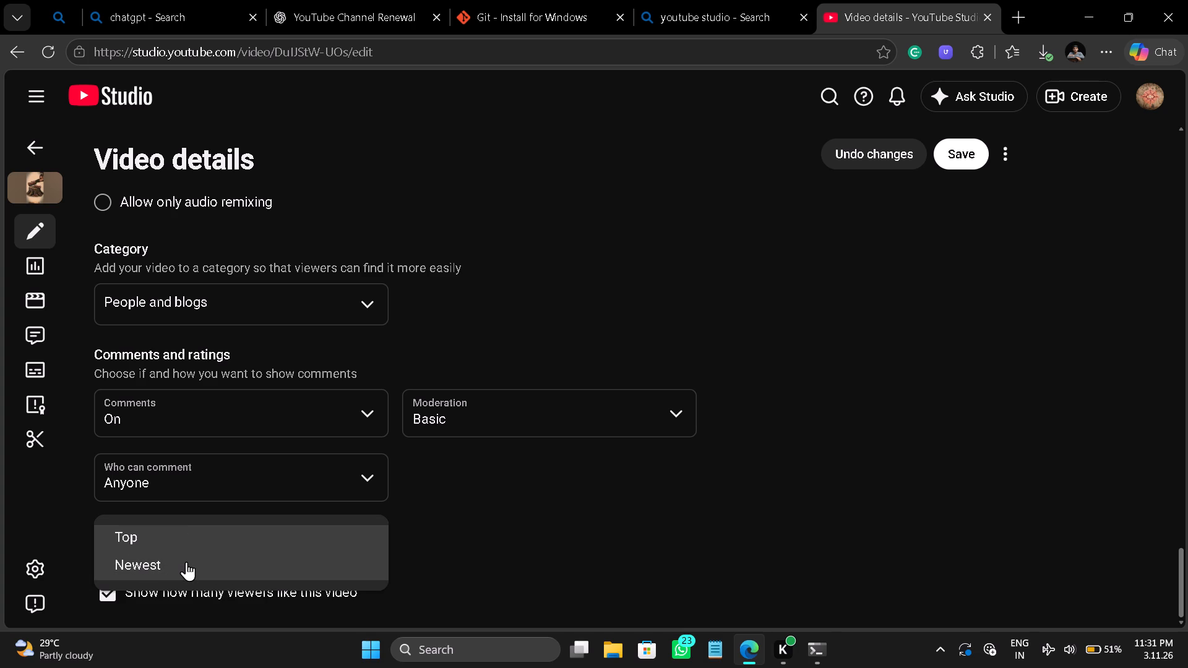
click(186, 562)
Save the Short's edited video details.
scroll(283, 548, down, 1)
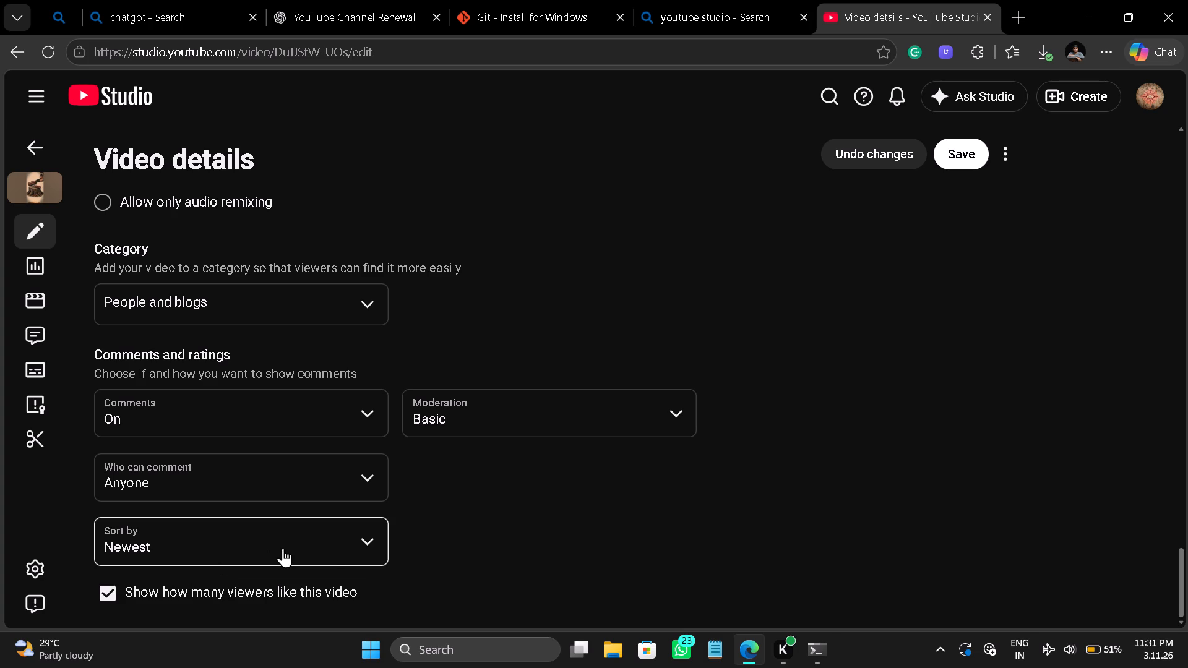
scroll(434, 523, down, 2)
scroll(434, 523, up, 5)
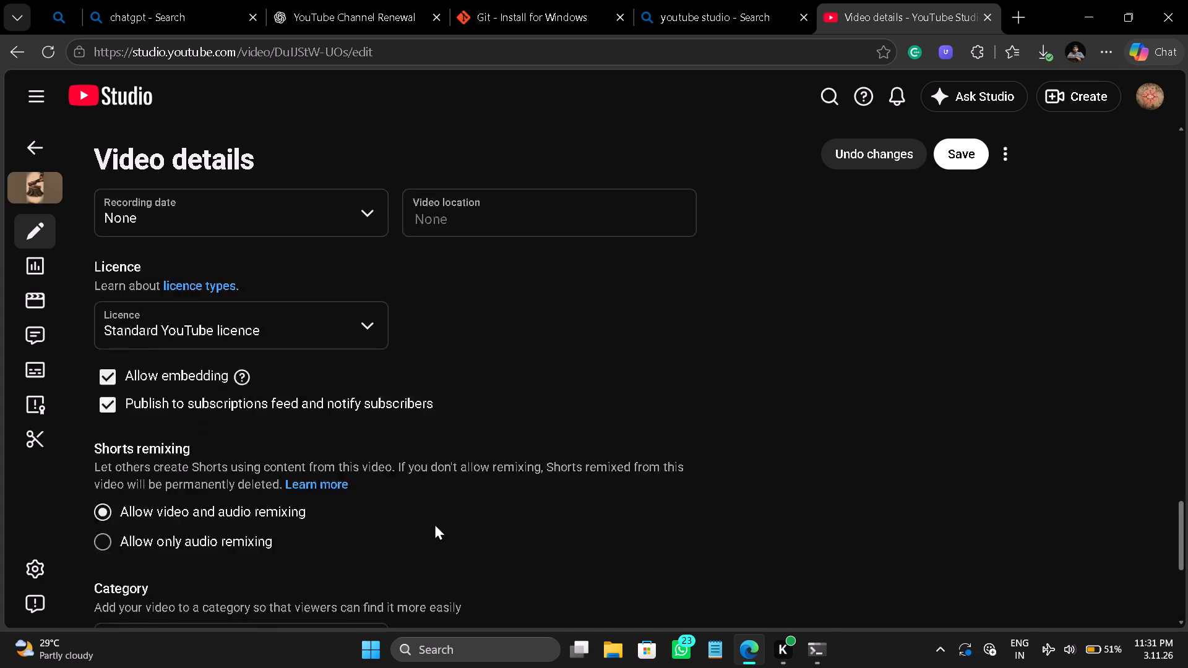
scroll(434, 523, up, 8)
scroll(434, 523, down, 5)
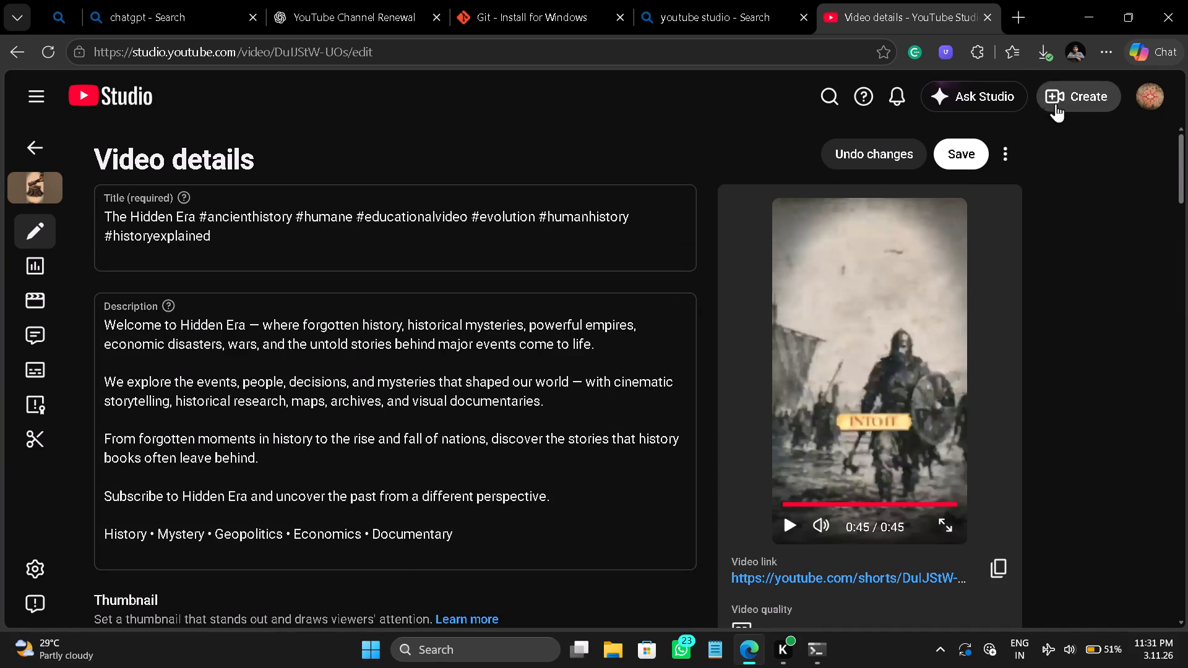